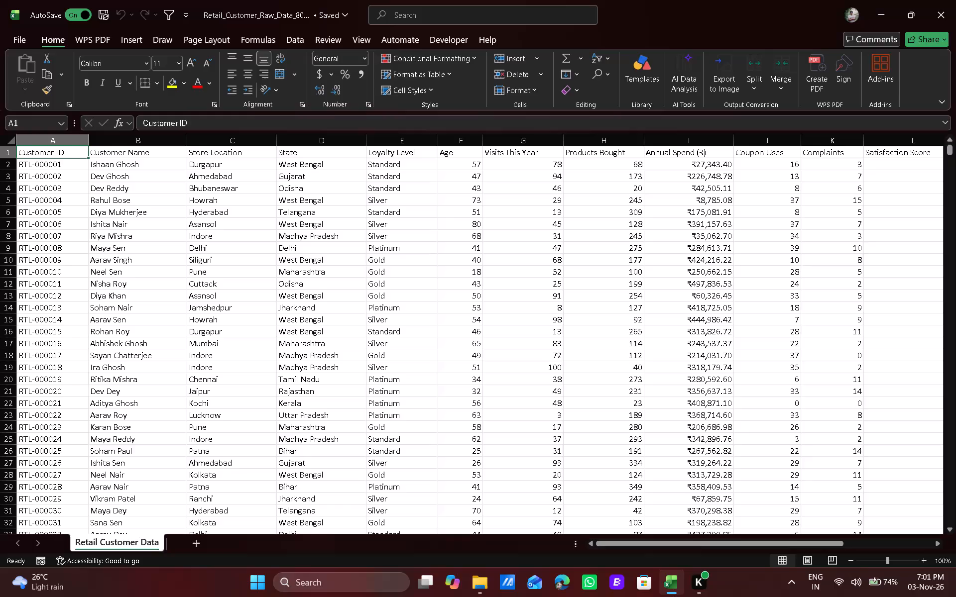
Format the header row from Customer ID to Customer Status in bold at font size 14.
left_click(60, 153)
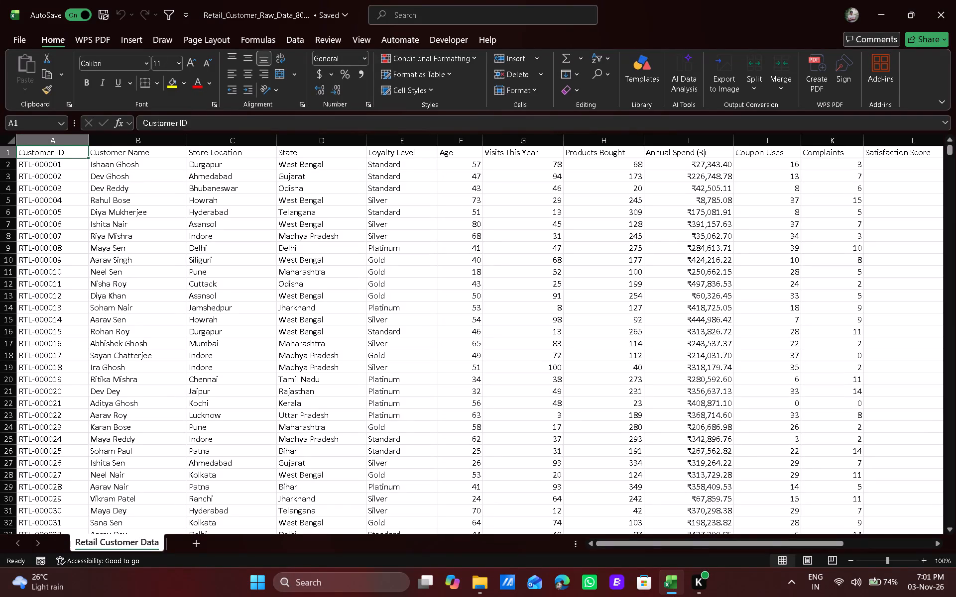
key("ctrl+shift+Right")
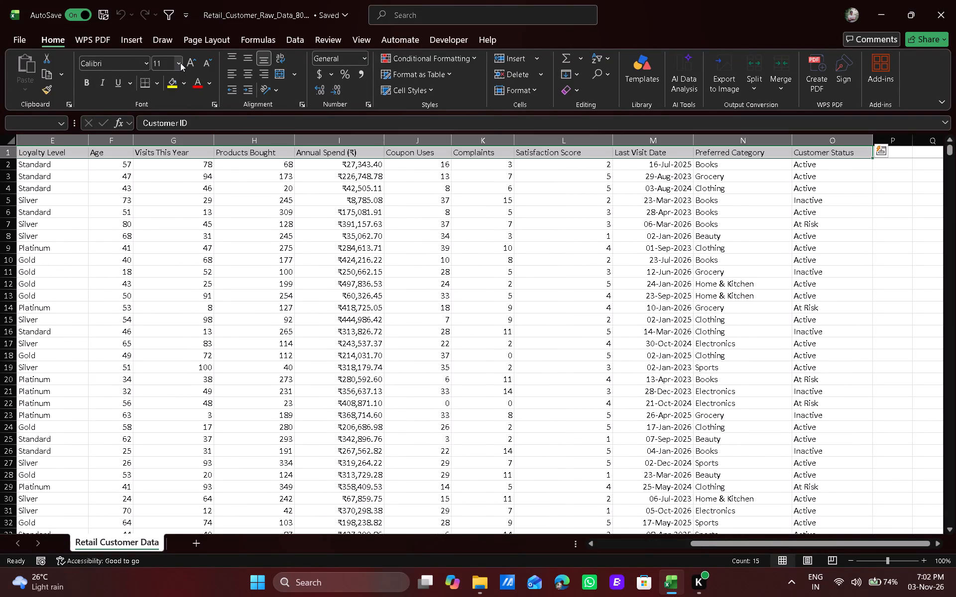
left_click(180, 63)
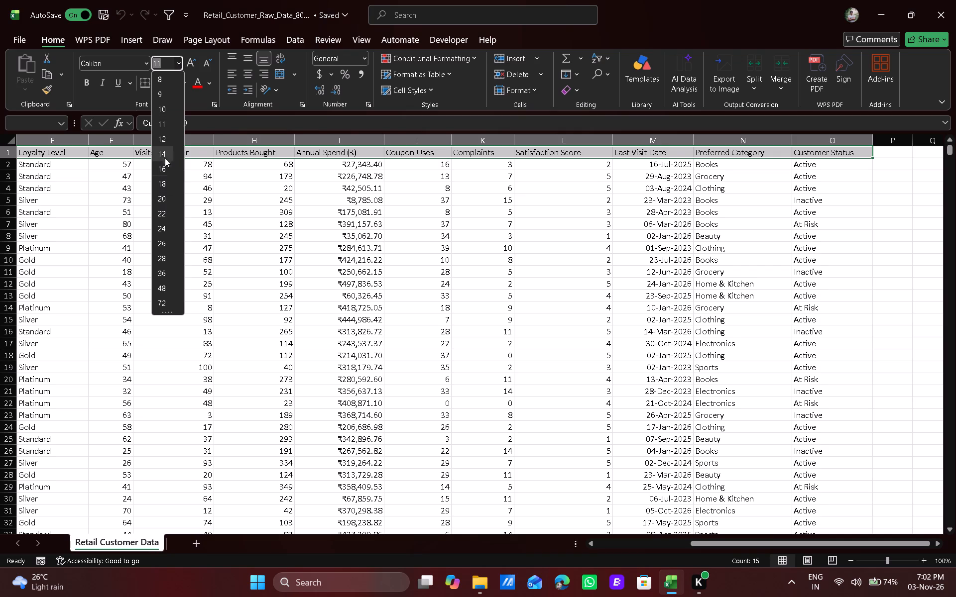
left_click(165, 153)
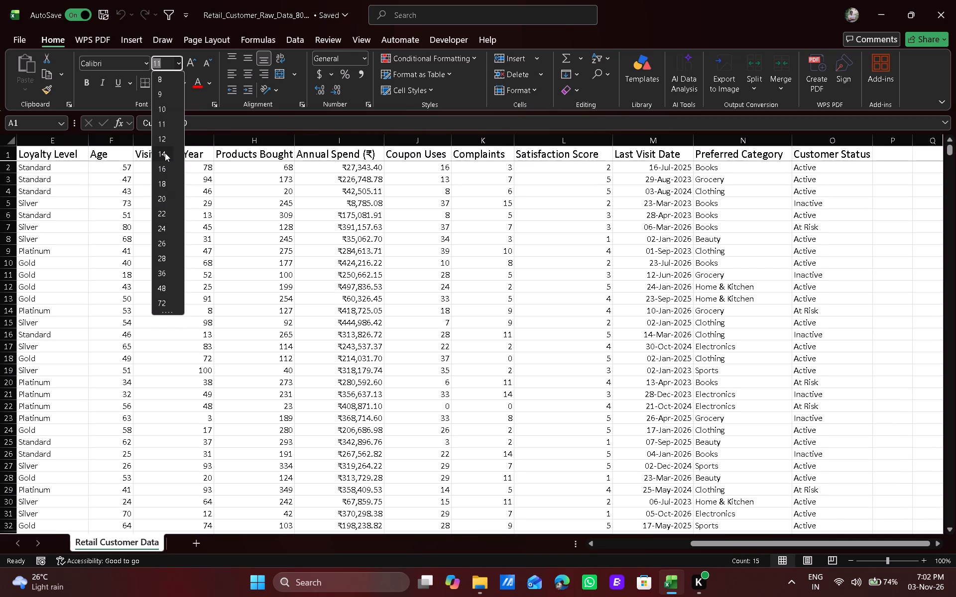
left_click(87, 82)
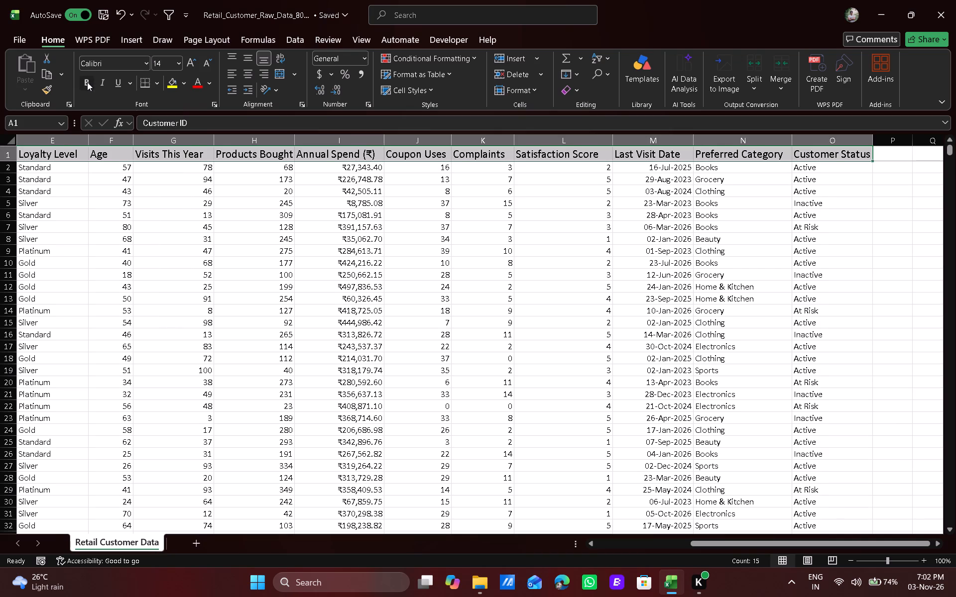
AutoFit the column widths of the whole customer data table.
left_click(83, 227)
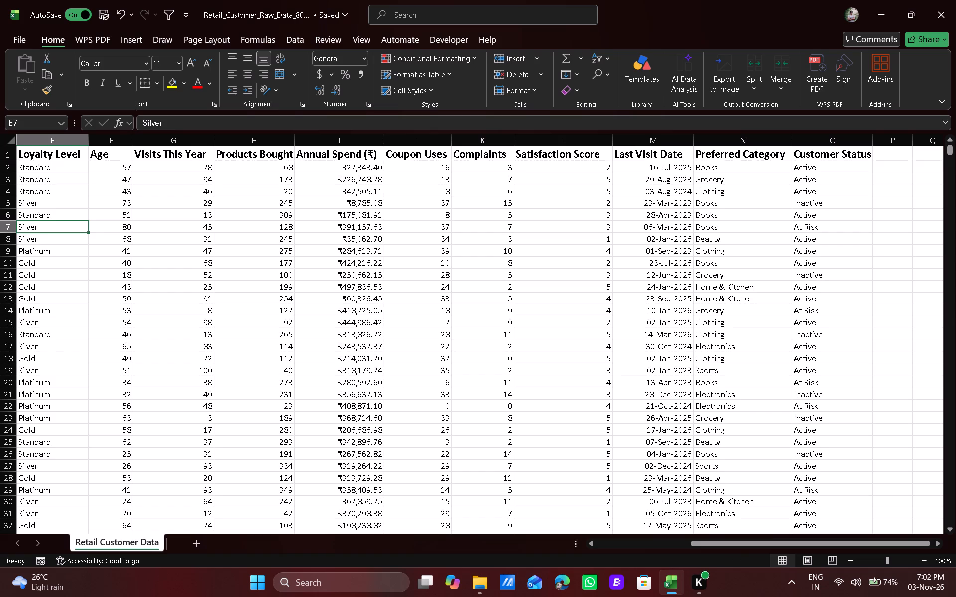
key("ctrl+a")
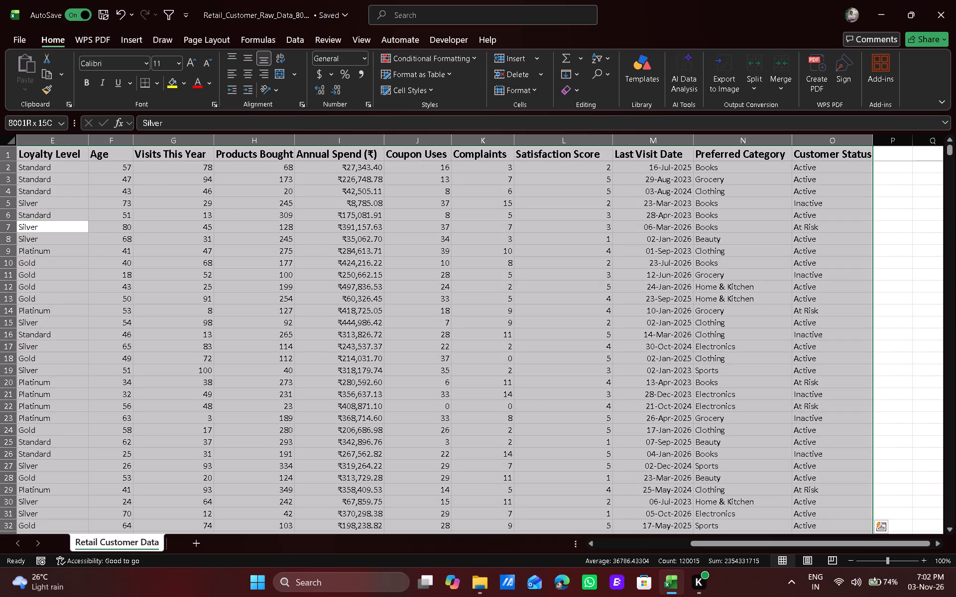
type("hoi")
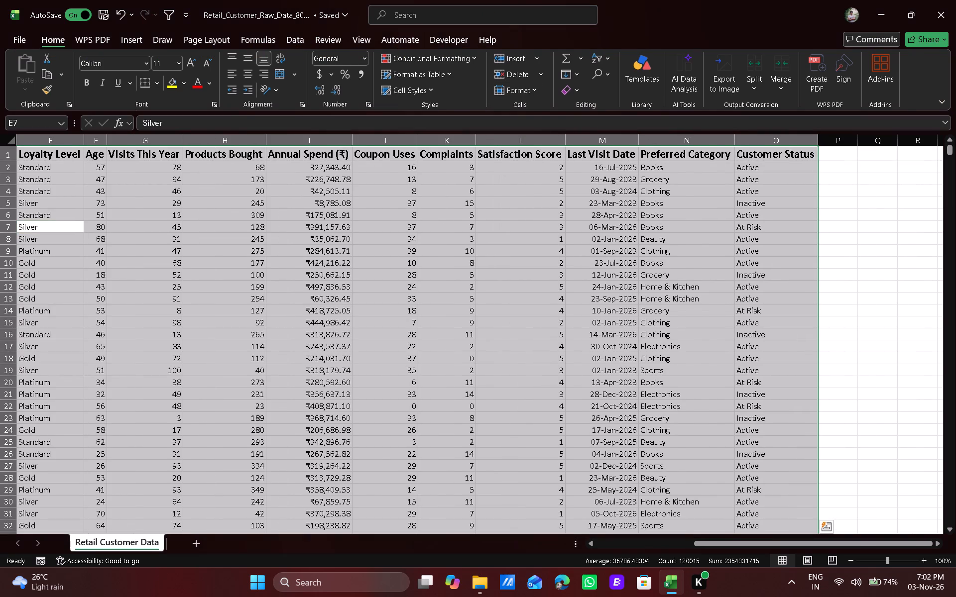
double_click(663, 312)
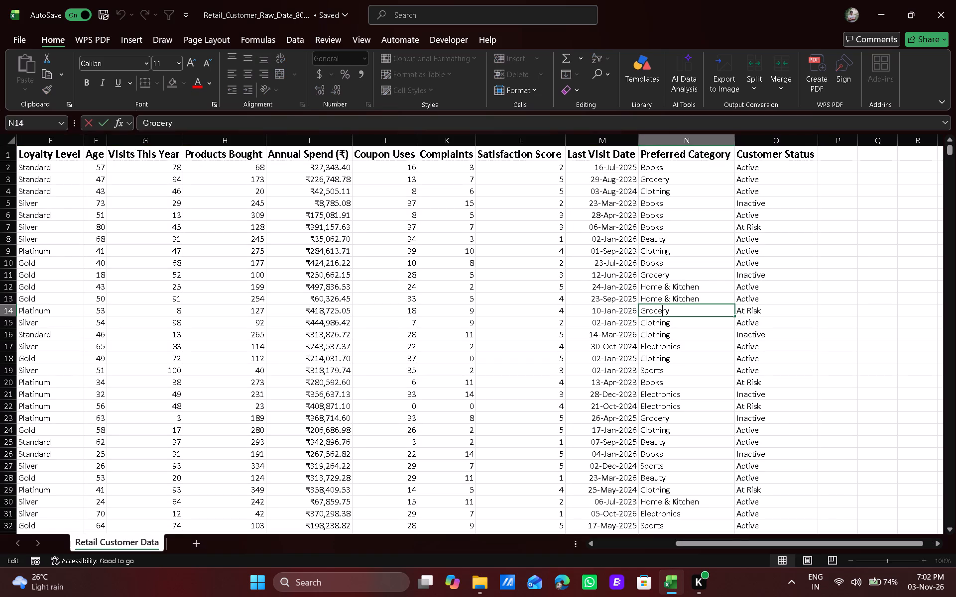
left_click(696, 385)
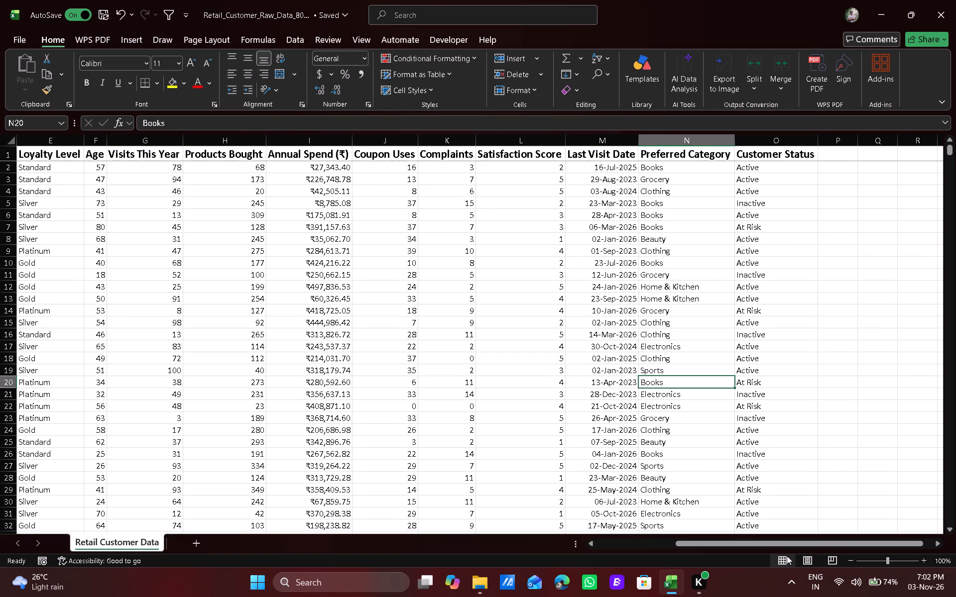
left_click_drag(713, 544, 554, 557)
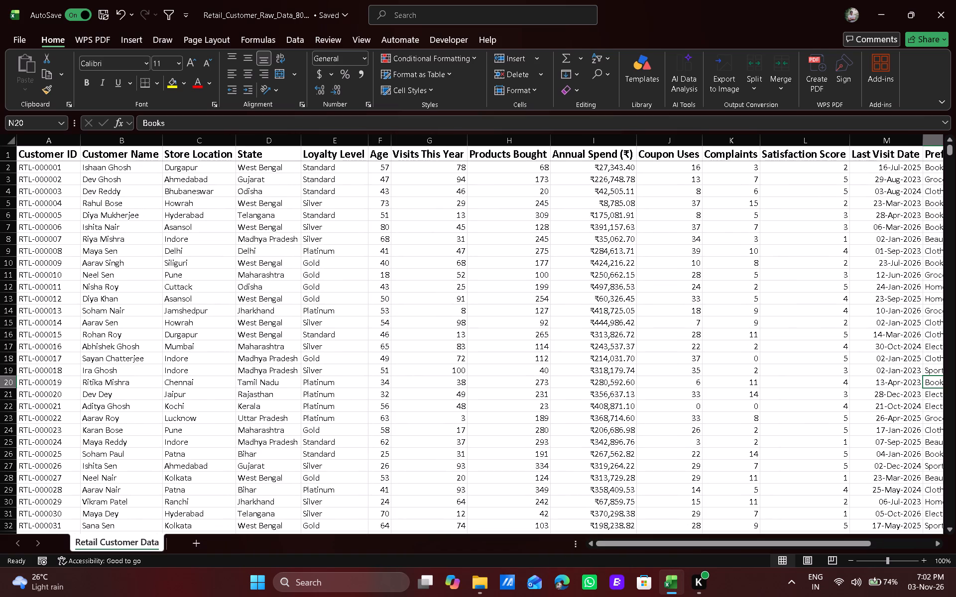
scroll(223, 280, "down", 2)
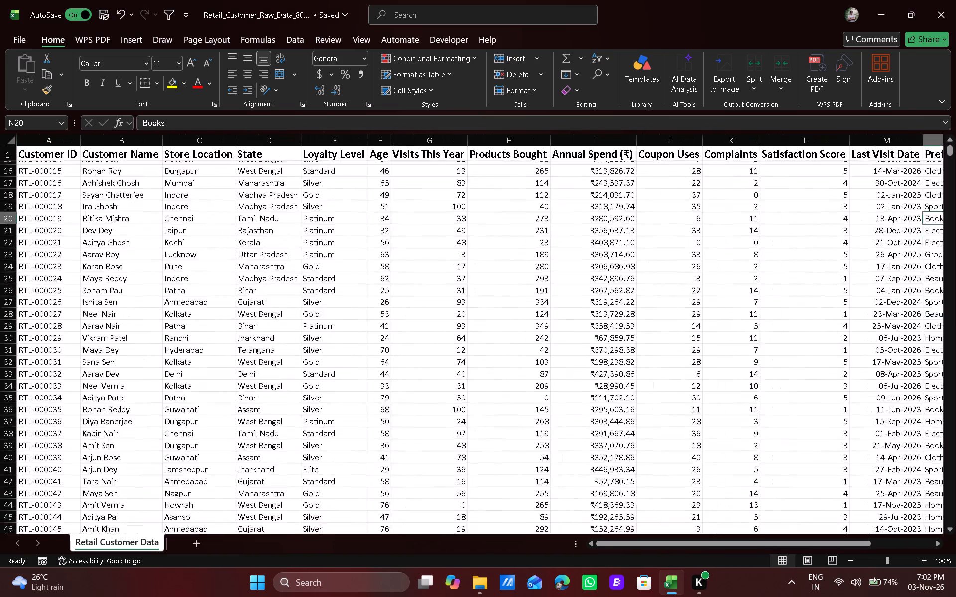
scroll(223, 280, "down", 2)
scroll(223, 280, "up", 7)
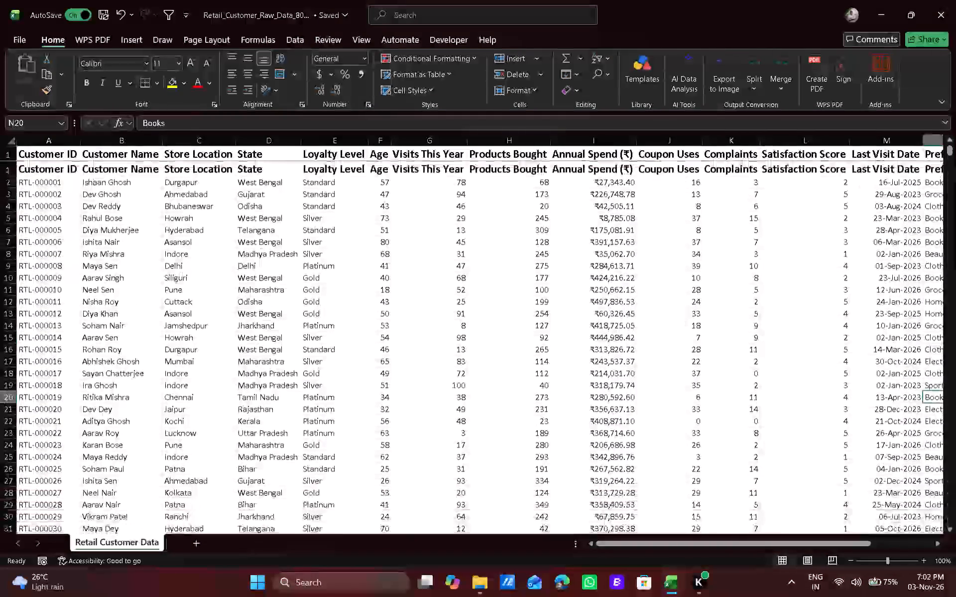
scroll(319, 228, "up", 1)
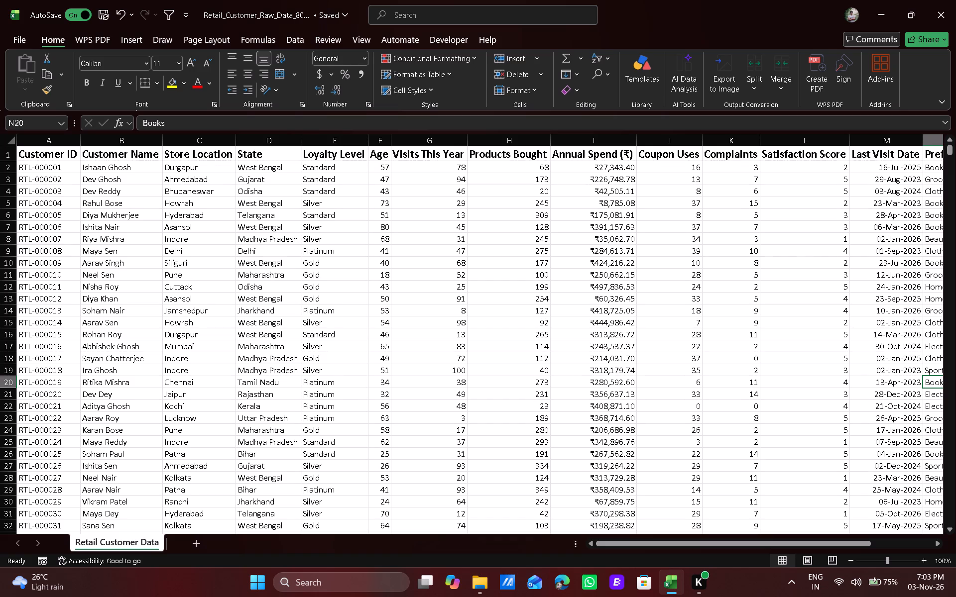
Create a formula-based conditional formatting rule for all Loyalty Level data cells from E2 down, using =$E2="Elite".
left_click(334, 167)
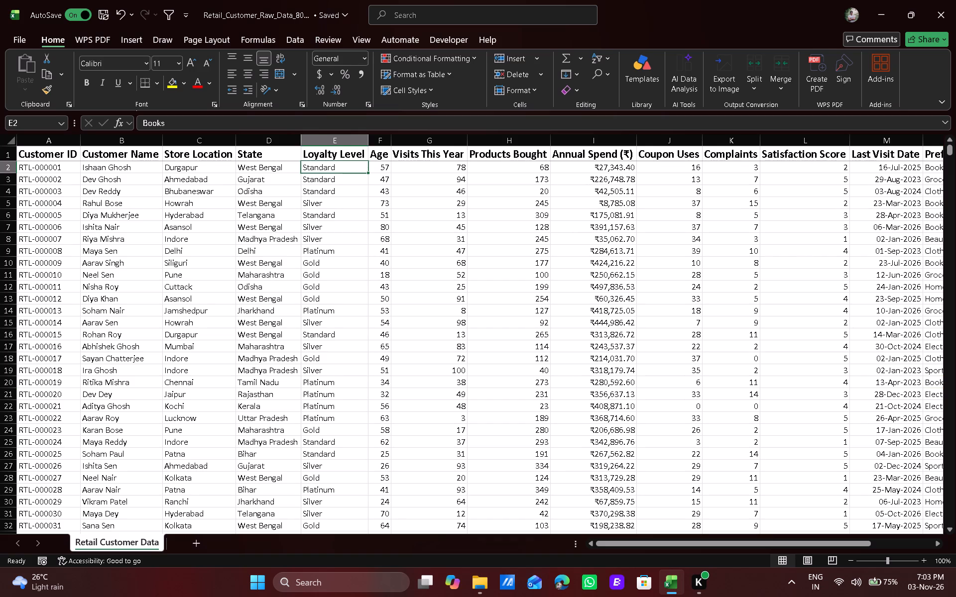
key("ctrl+shift+Down")
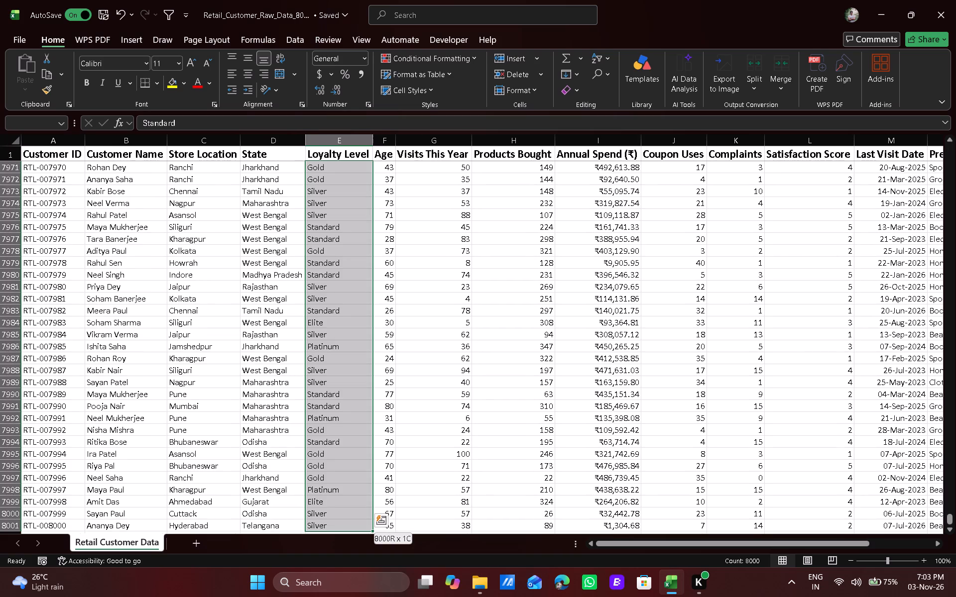
key("ctrl+BackSpace")
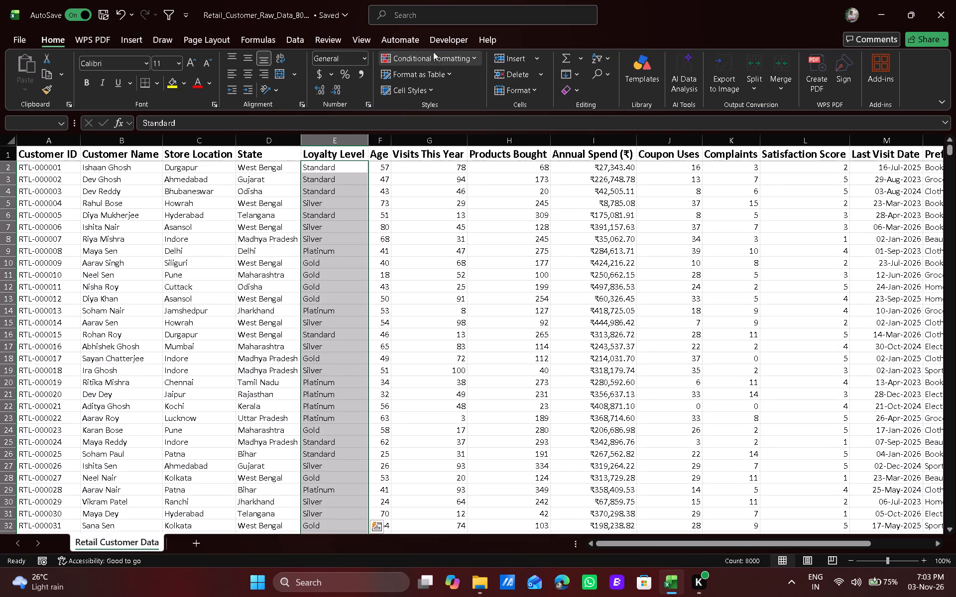
left_click(433, 57)
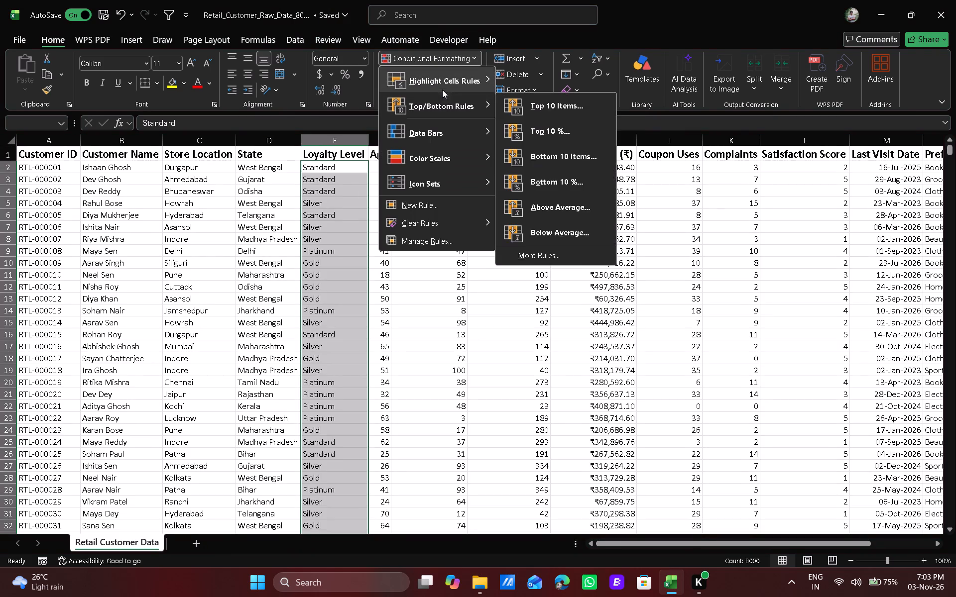
left_click(441, 213)
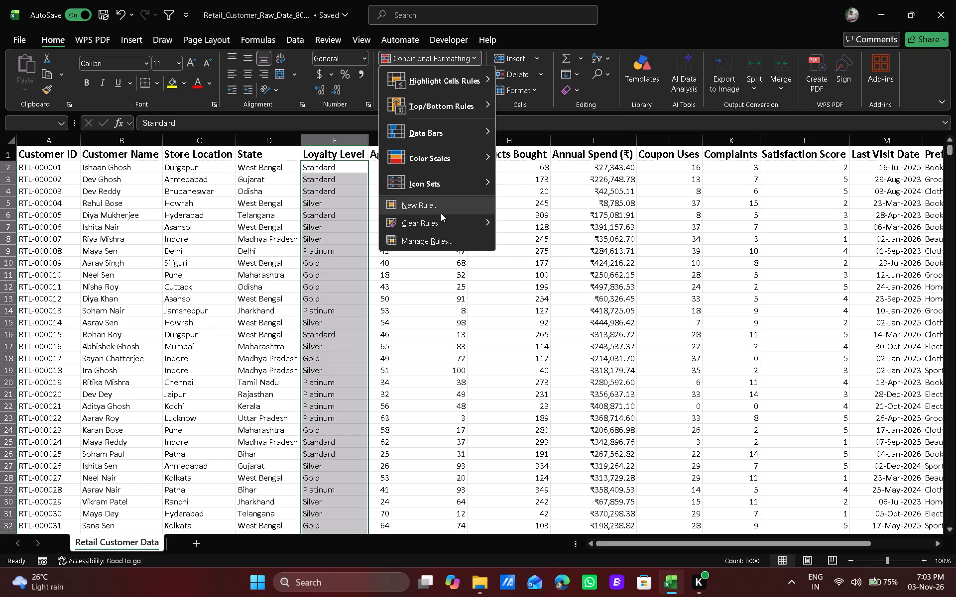
left_click(294, 327)
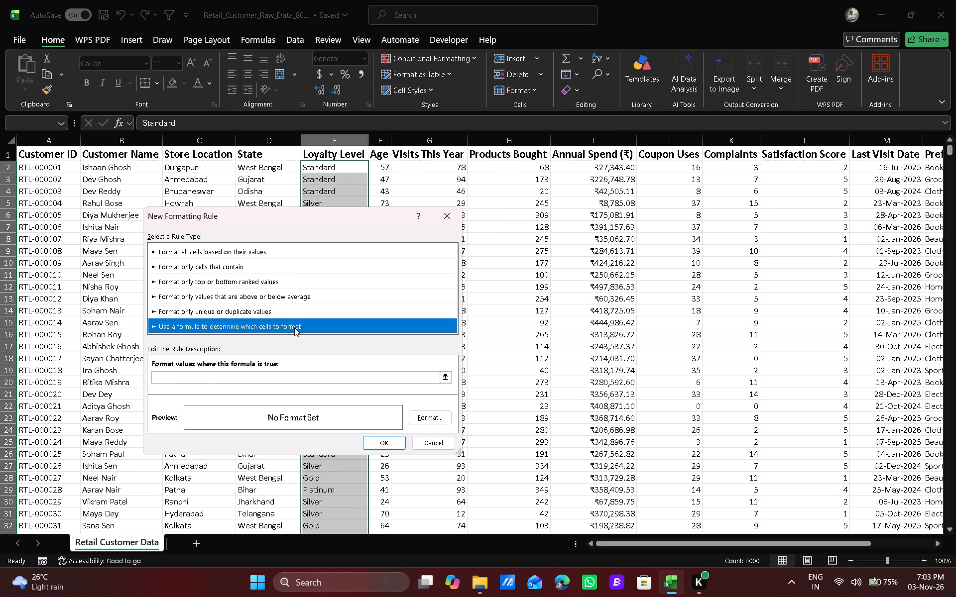
left_click(224, 373)
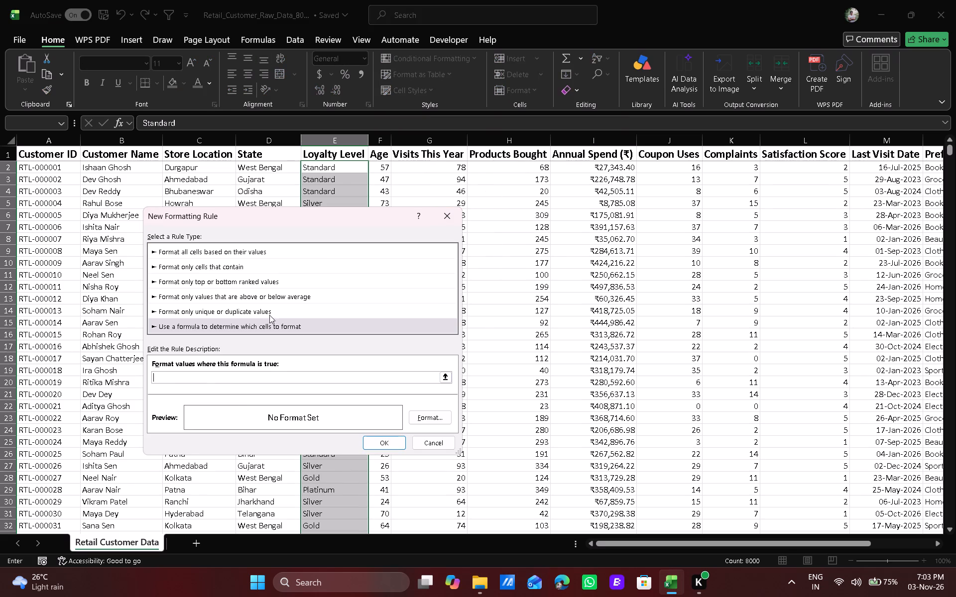
left_click(332, 167)
left_click(166, 380)
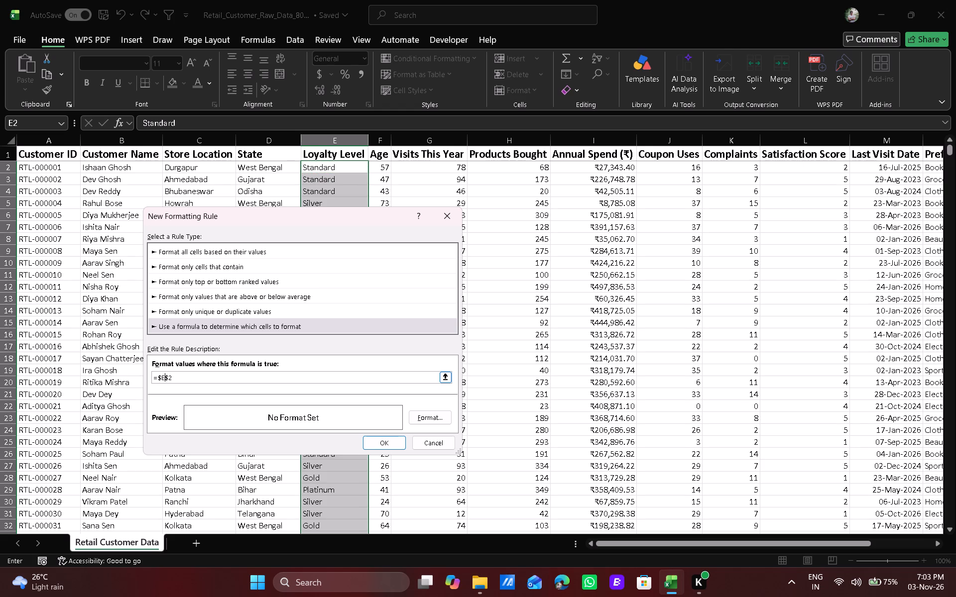
left_click(168, 376)
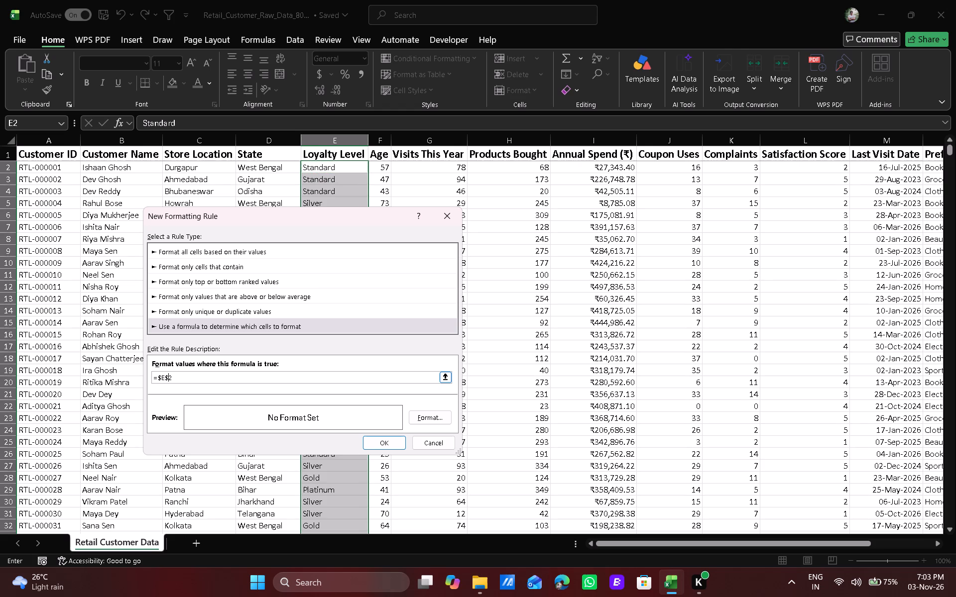
key("BackSpace")
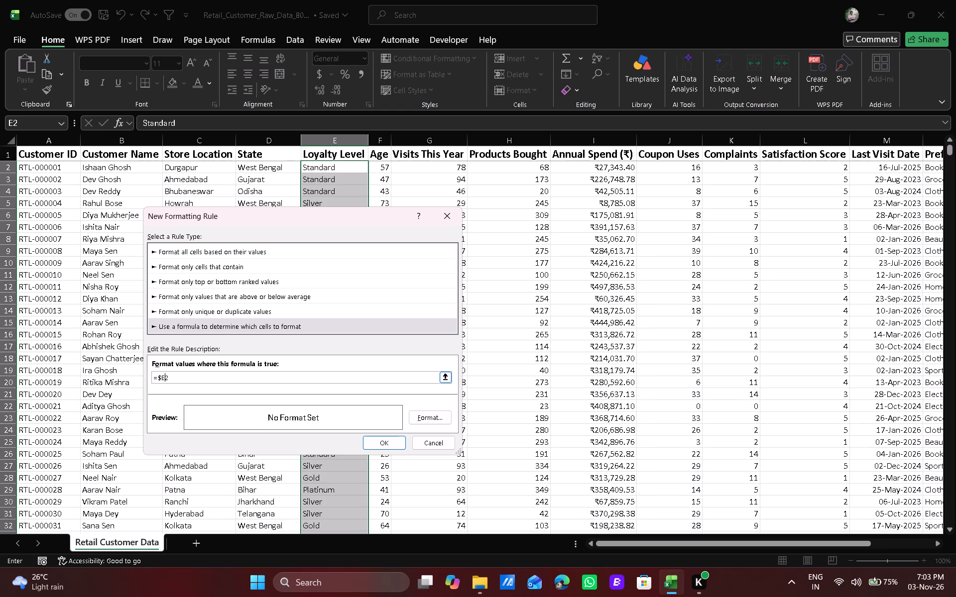
left_click(173, 377)
key("equal")
key("shift+quotedbl")
type("Eli")
type("te")
key("shift+quotedbl")
Set the Elite rule's format to the standard purple fill and apply the rule to the Loyalty Level cells.
left_click(430, 418)
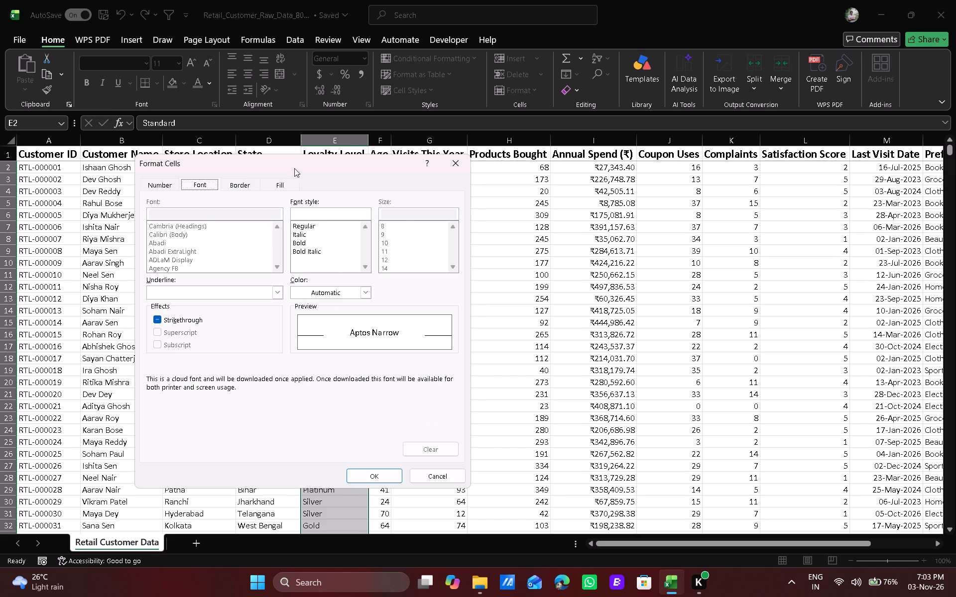
left_click(279, 187)
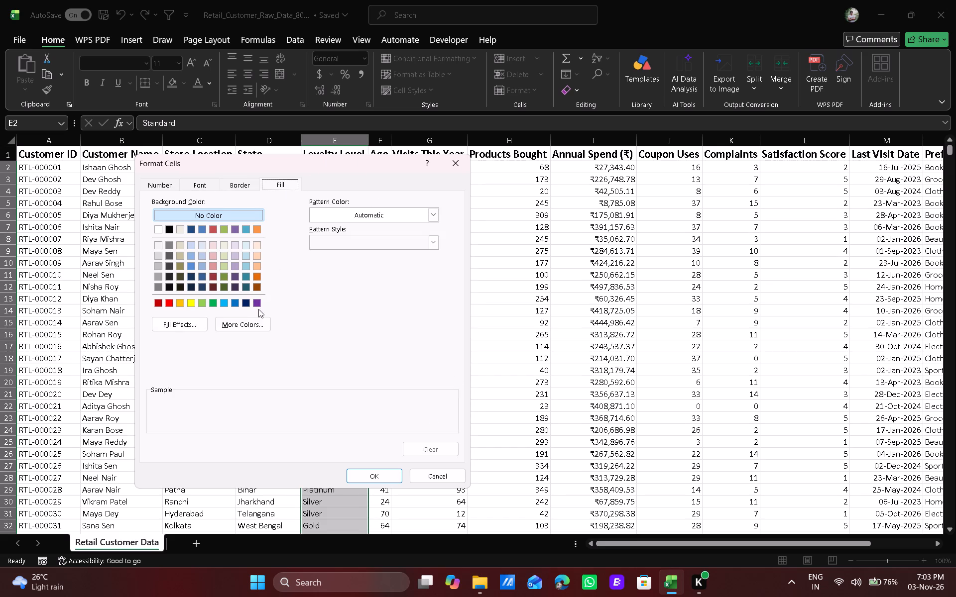
left_click(258, 302)
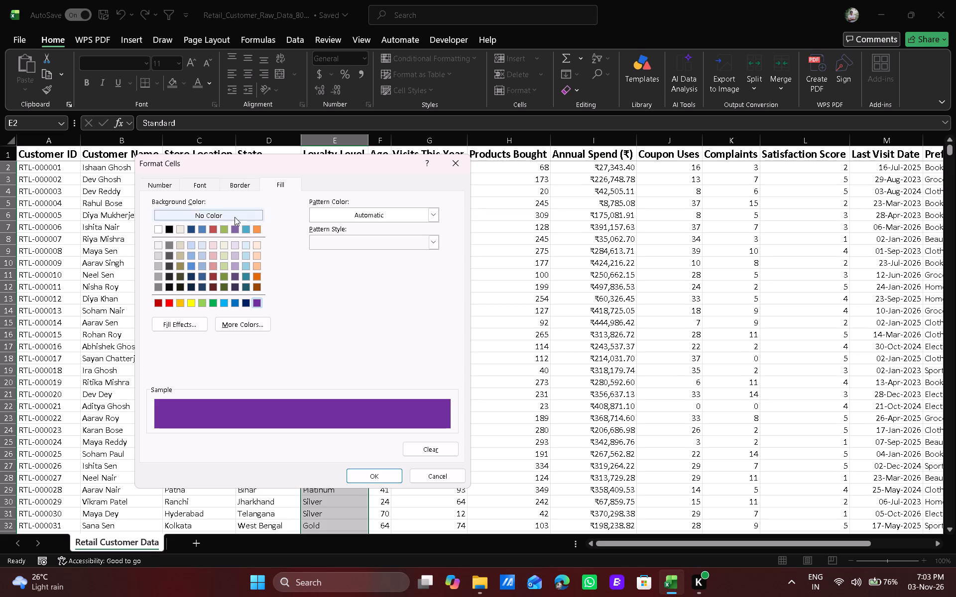
left_click(235, 231)
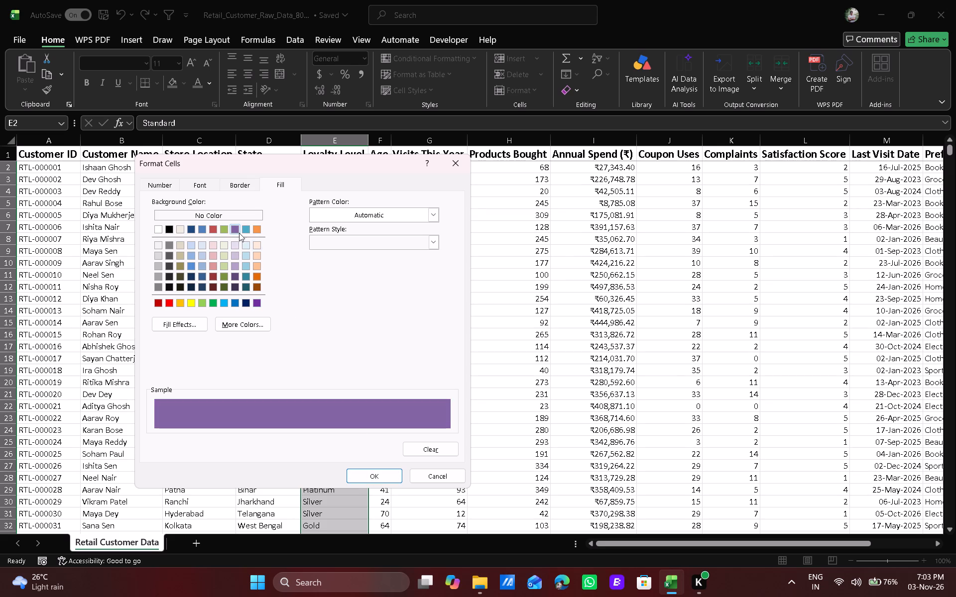
left_click(261, 298)
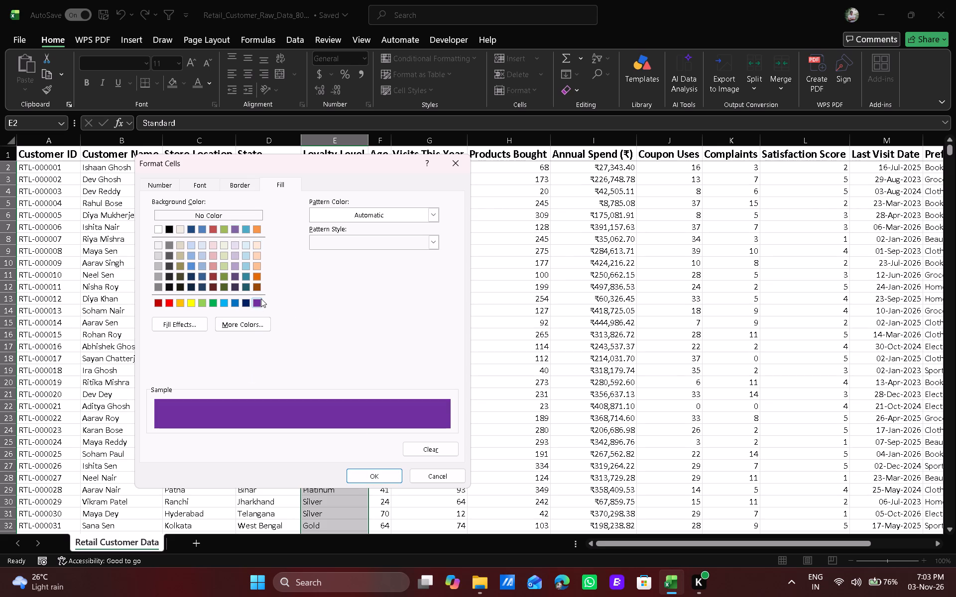
left_click(376, 481)
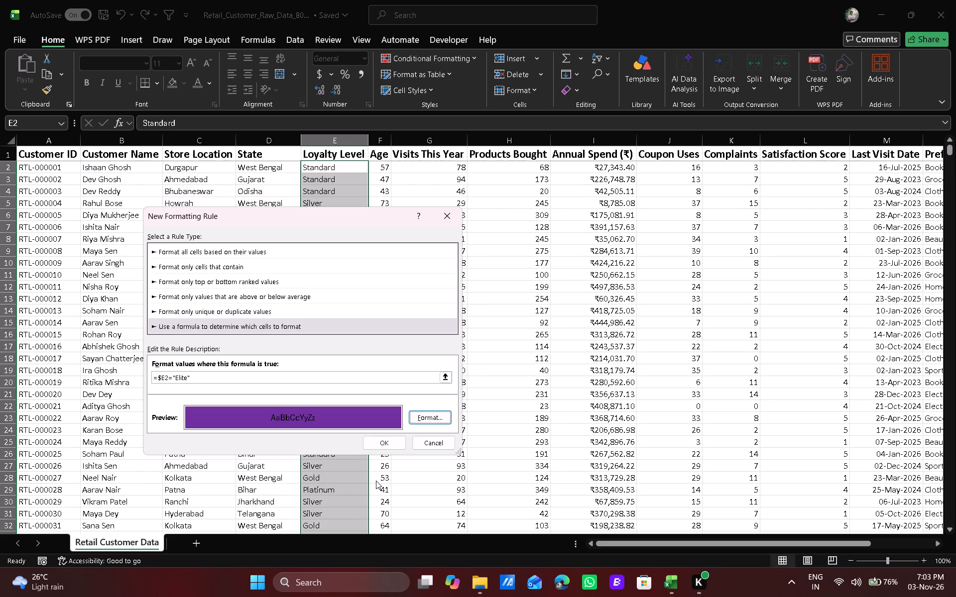
left_click(383, 443)
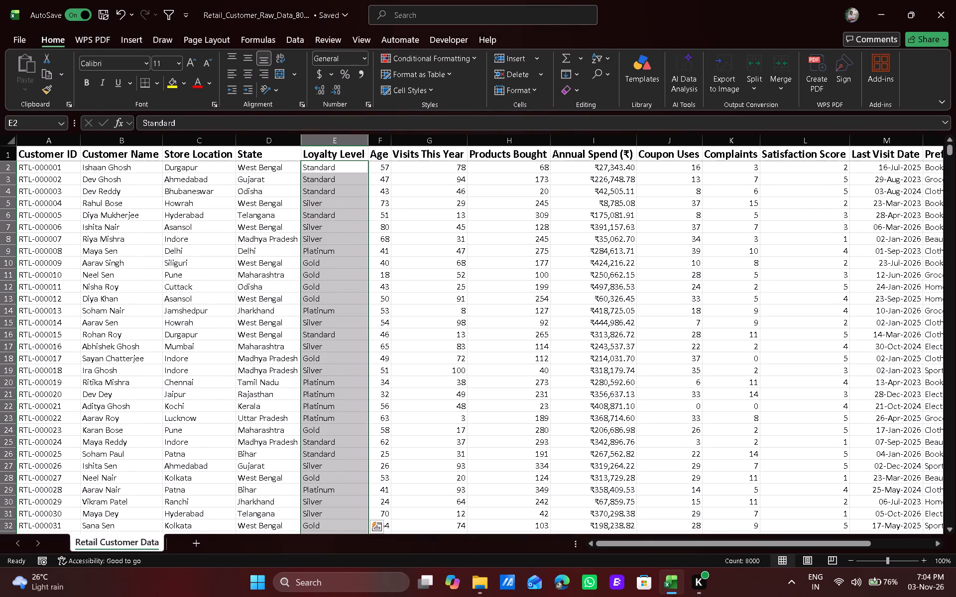
Duplicate the Elite formatting rule and change the copy to =$E2="Platinum" with a standard blue fill.
scroll(345, 347, "down", 3)
scroll(345, 347, "up", 1)
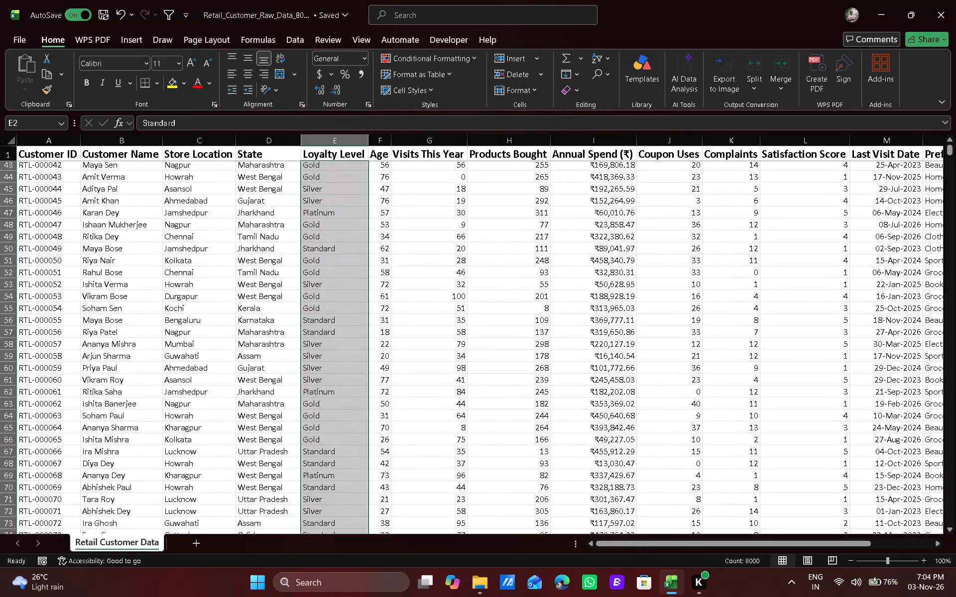
scroll(345, 347, "up", 1)
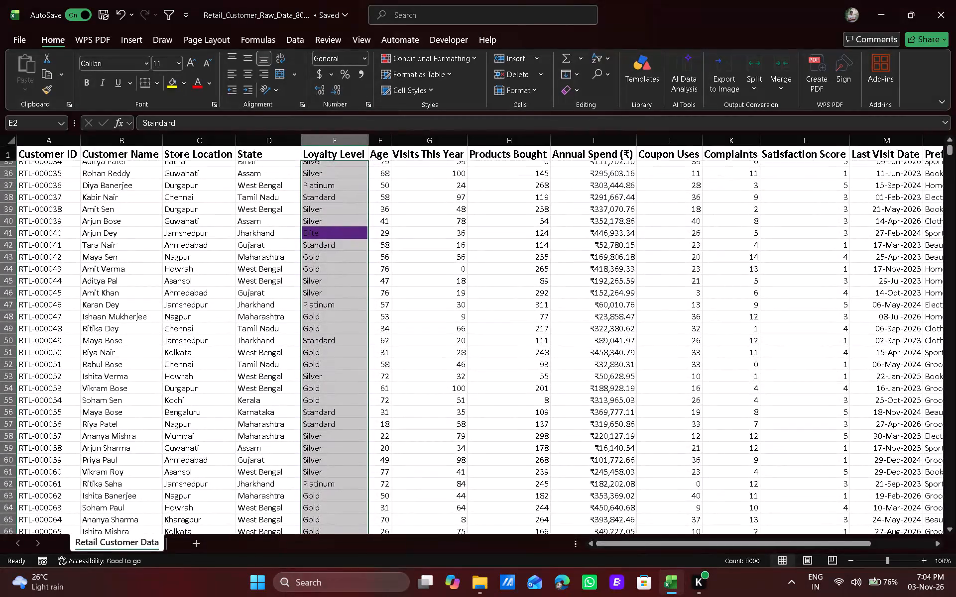
scroll(345, 347, "up", 1)
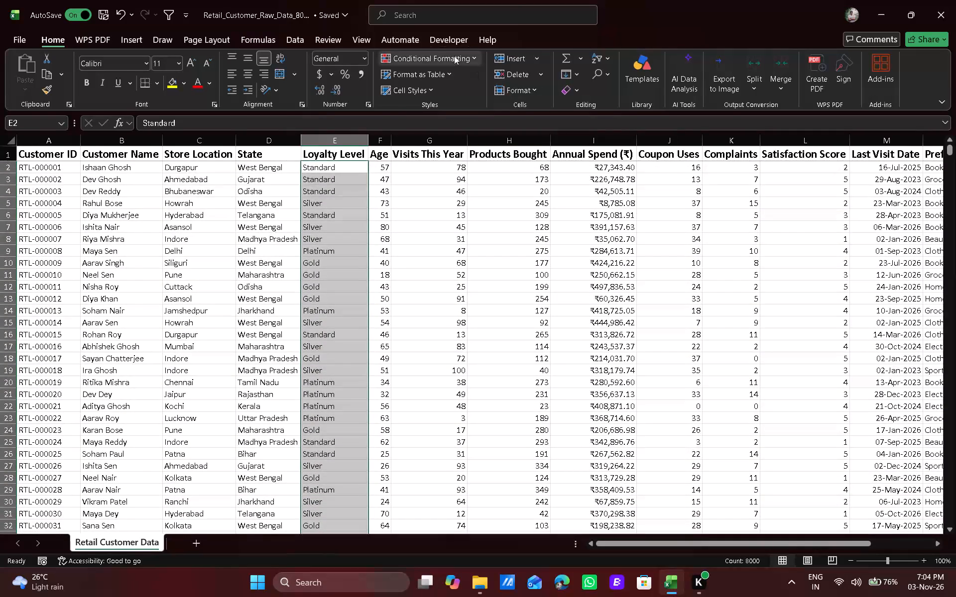
left_click(454, 56)
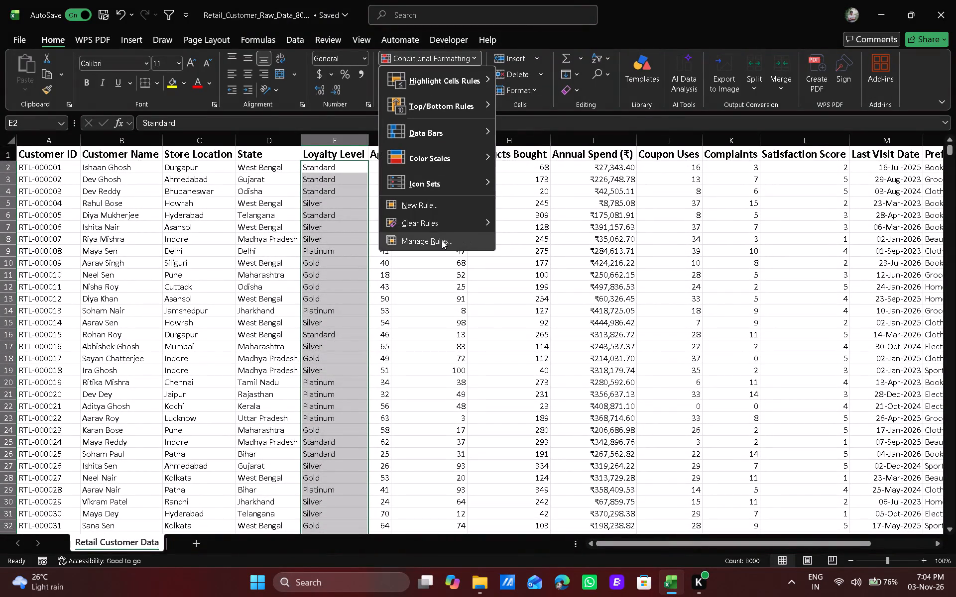
left_click(442, 240)
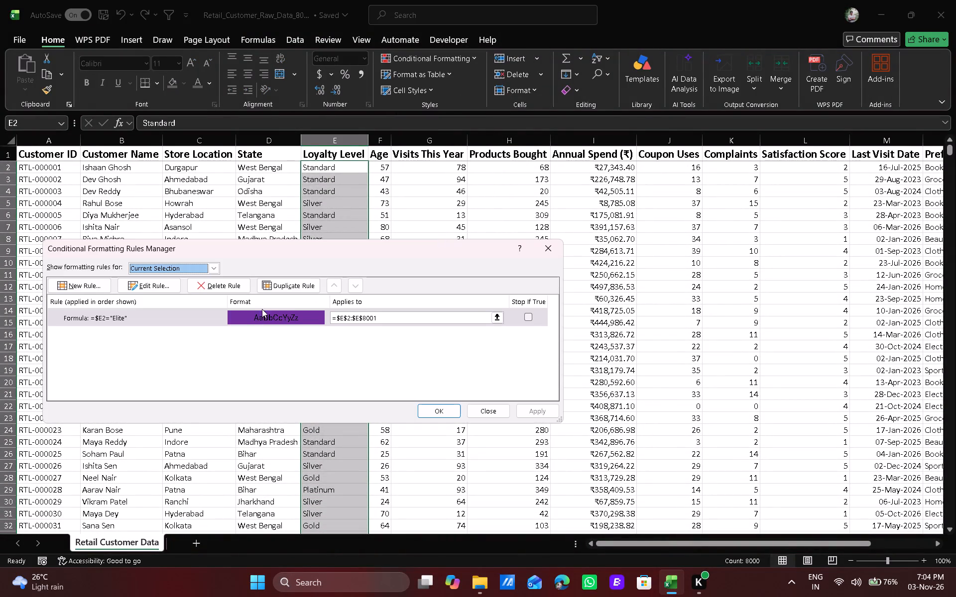
left_click(289, 289)
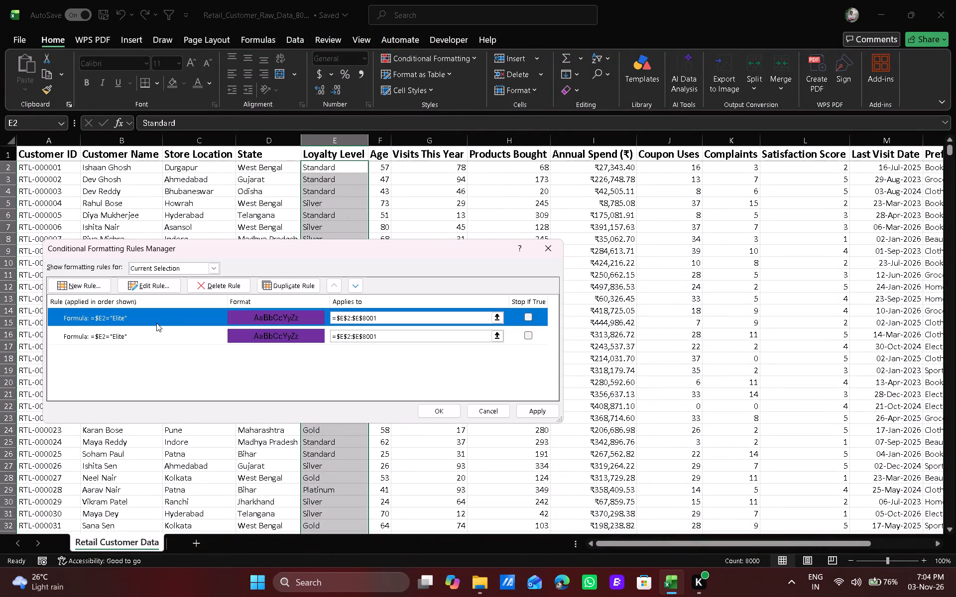
double_click(156, 323)
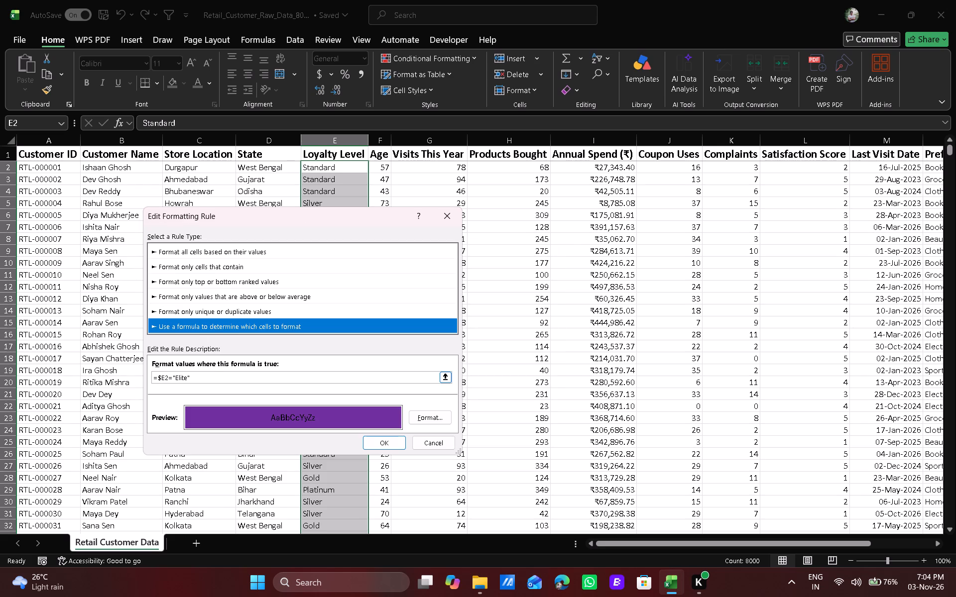
left_click(186, 379)
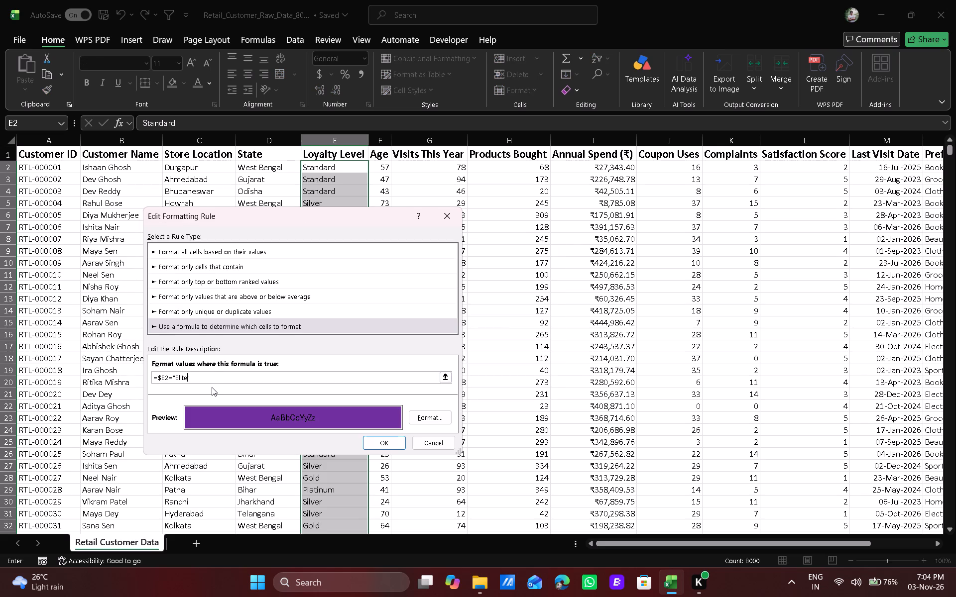
key("BackSpace")
key("BackSpace")
key("BackSpace")
key("BackSpace")
key("BackSpace")
key("shift+p")
type("latinum")
left_click(430, 418)
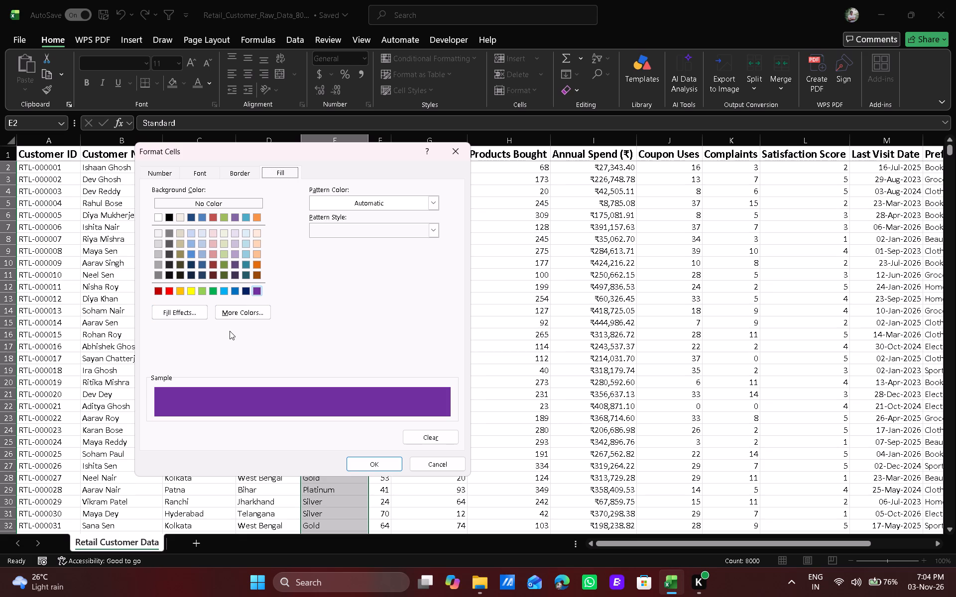
left_click(232, 291)
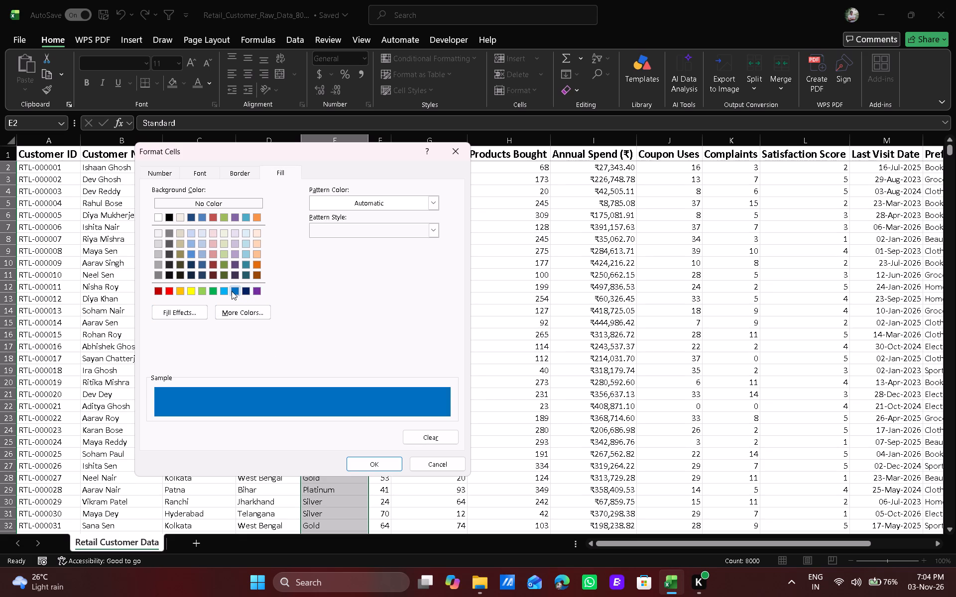
left_click(372, 464)
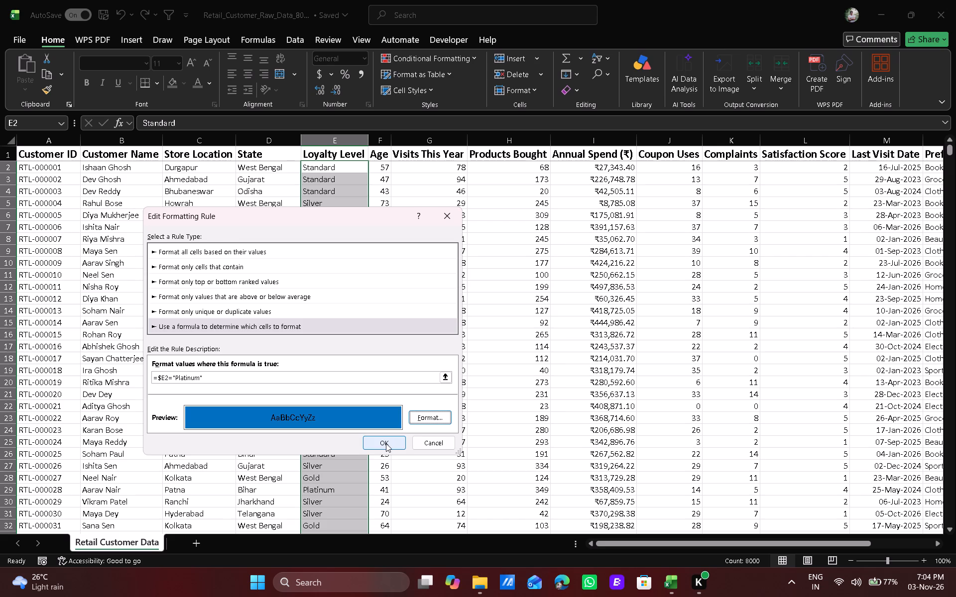
left_click(386, 443)
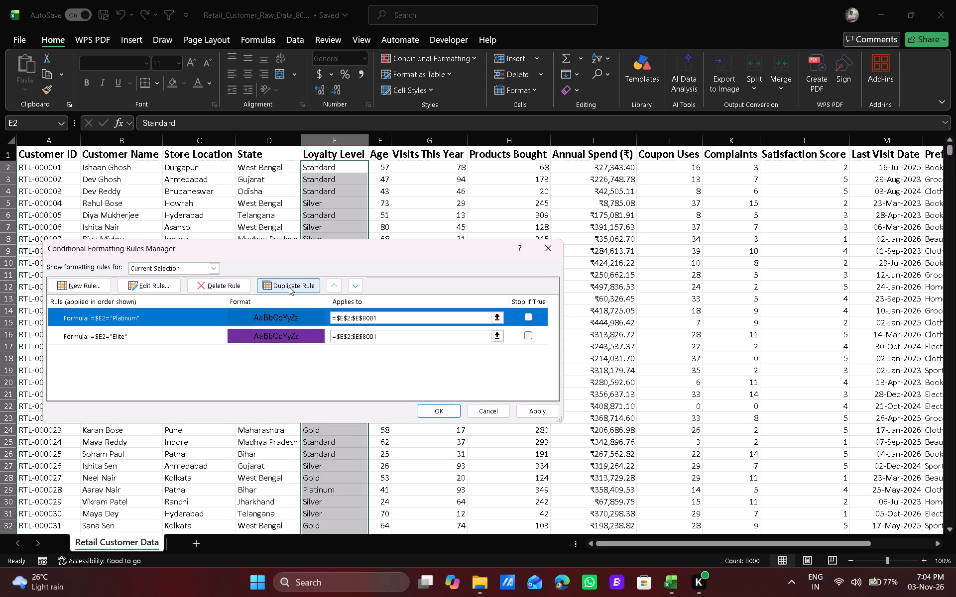
Duplicate the Platinum rule, change the copy to =$E2="Gold" with a yellow fill, and apply all the Loyalty Level rules.
left_click(289, 287)
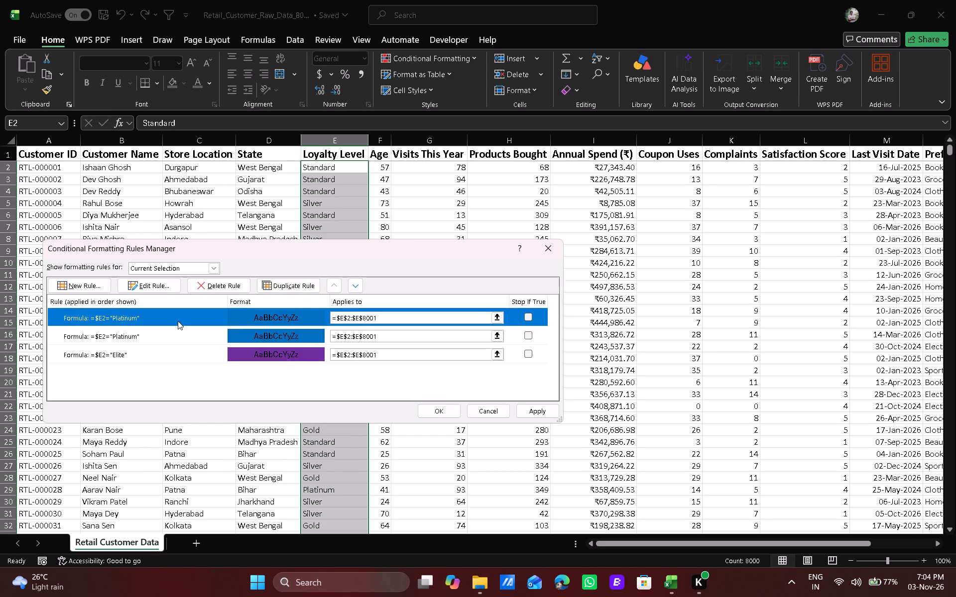
double_click(176, 317)
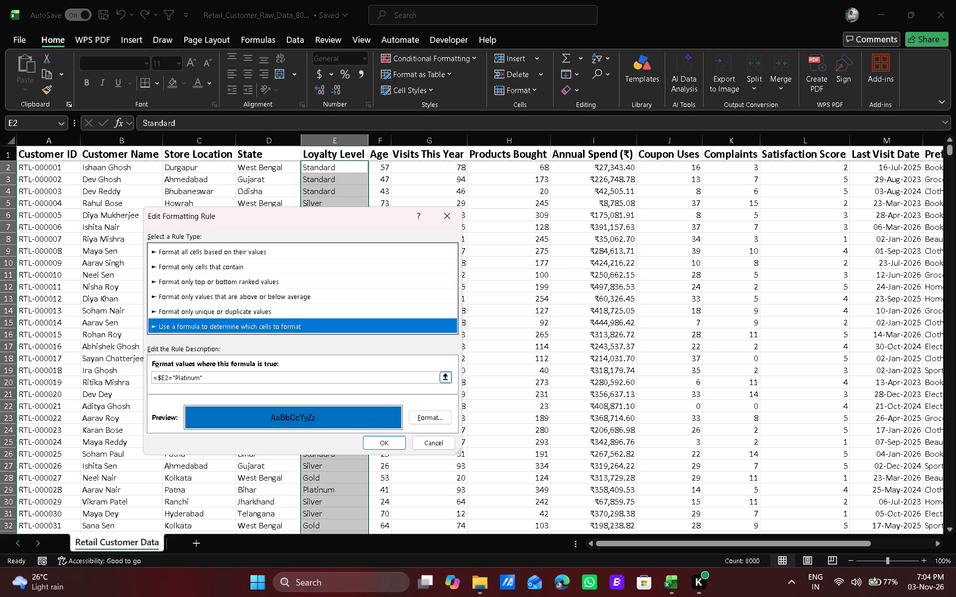
left_click(198, 376)
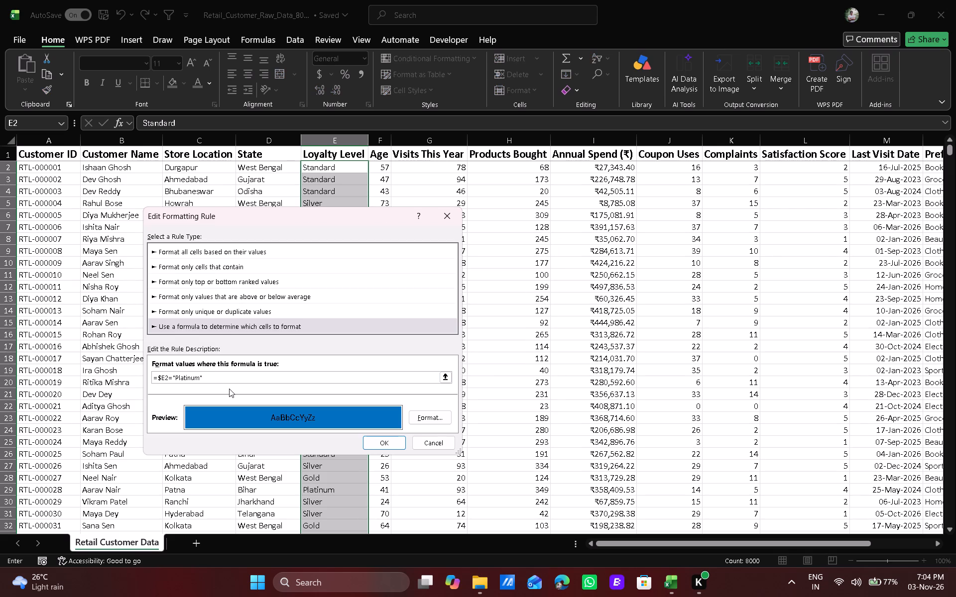
key("BackSpace")
key("BackSpace")
key("BackSpace")
key("BackSpace")
key("BackSpace")
key("BackSpace")
key("BackSpace")
key("BackSpace")
key("shift+g")
type("old")
left_click(437, 417)
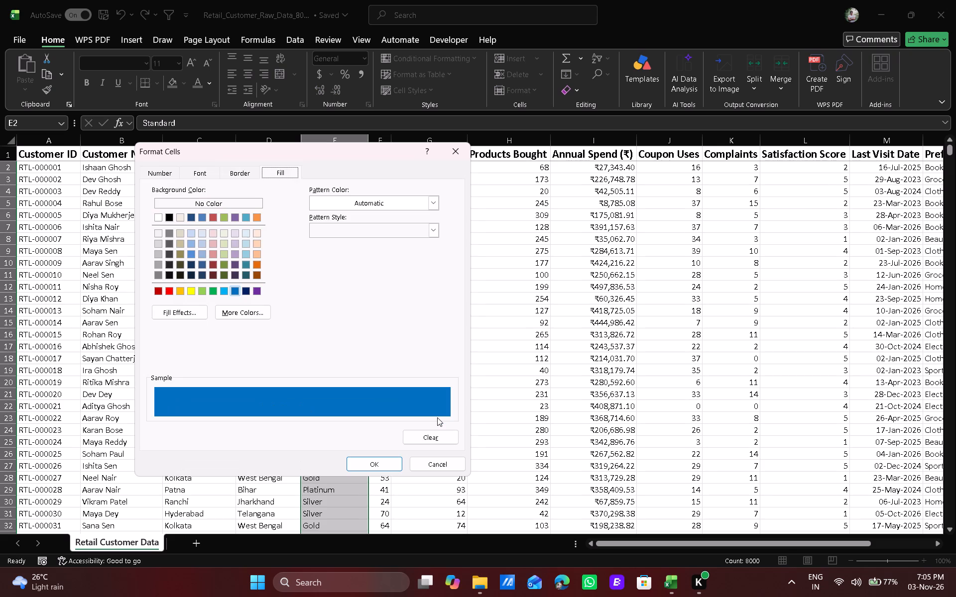
left_click(193, 289)
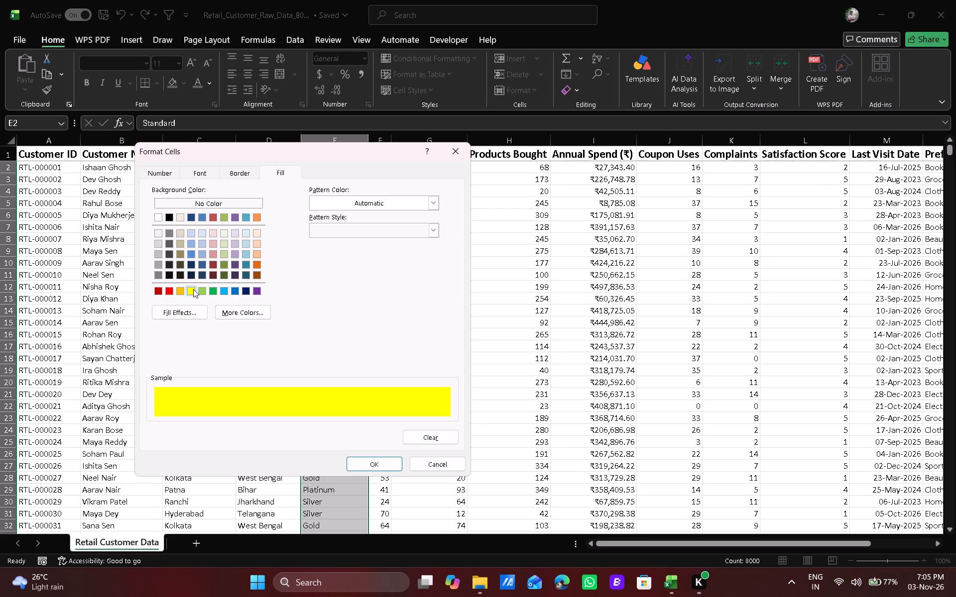
left_click(375, 466)
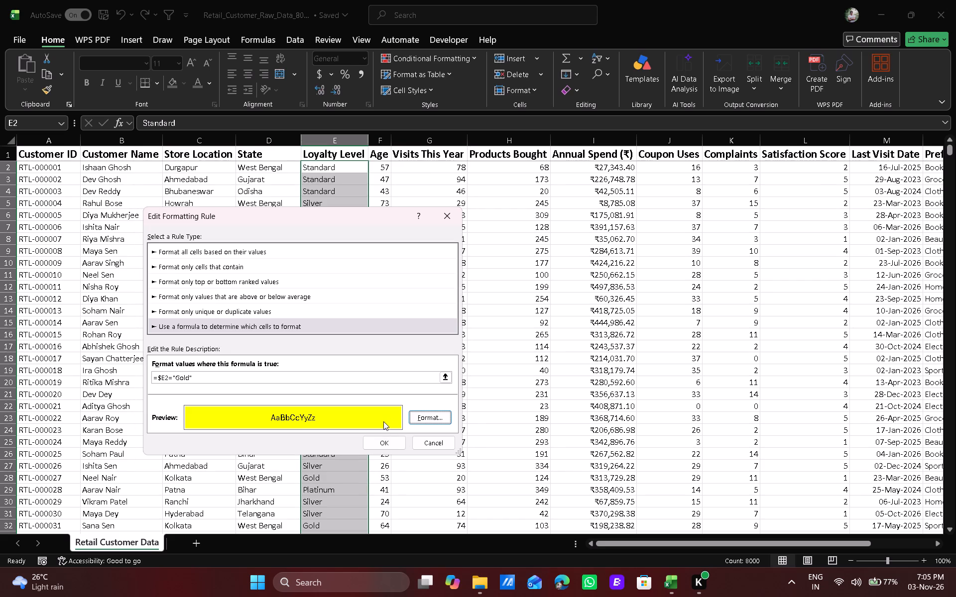
left_click(393, 444)
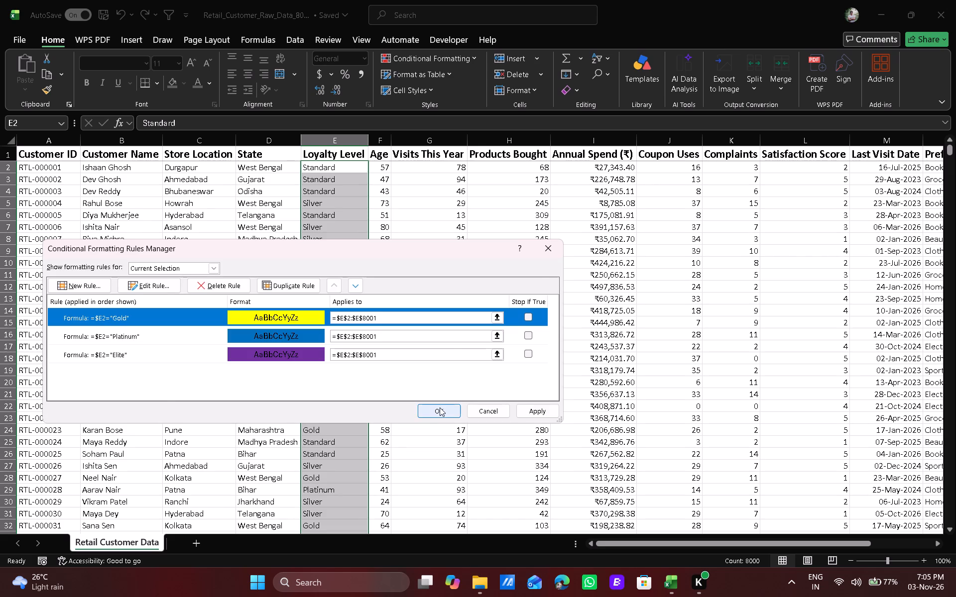
left_click(440, 407)
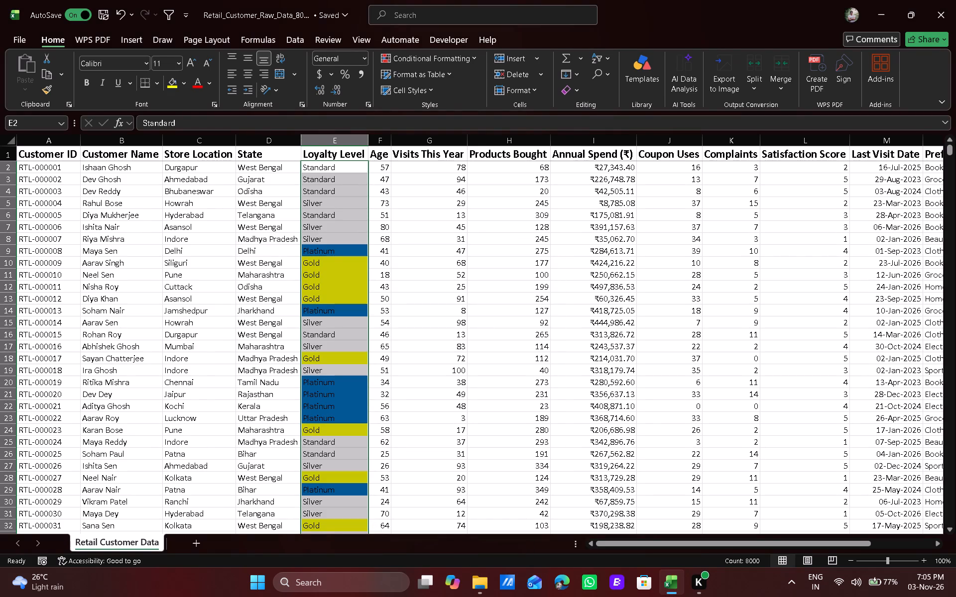
left_click(639, 391)
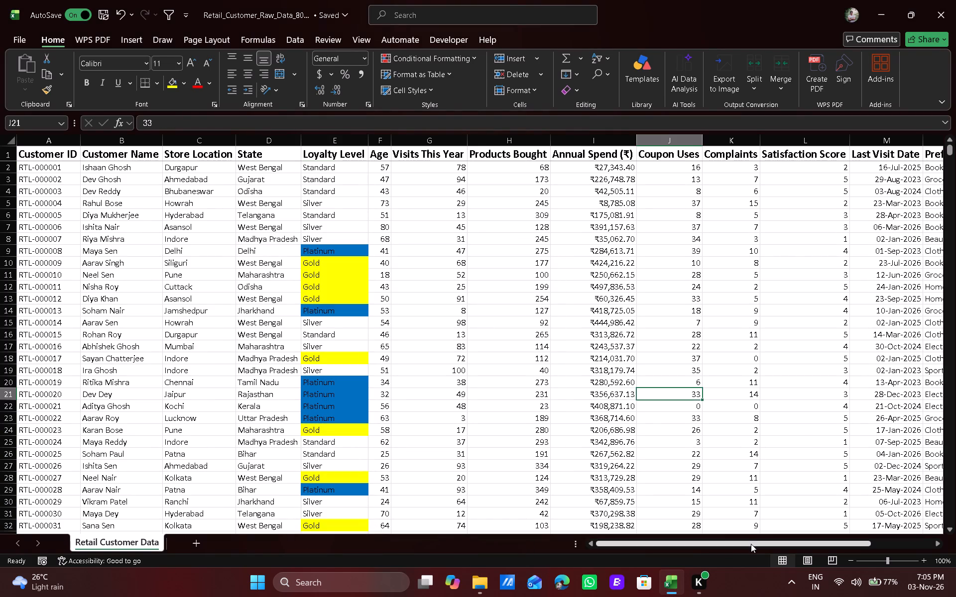
Create a formula-based conditional formatting rule for all Customer Status data cells from O2 down, using =$O2="Inactive".
left_click_drag(751, 544, 844, 530)
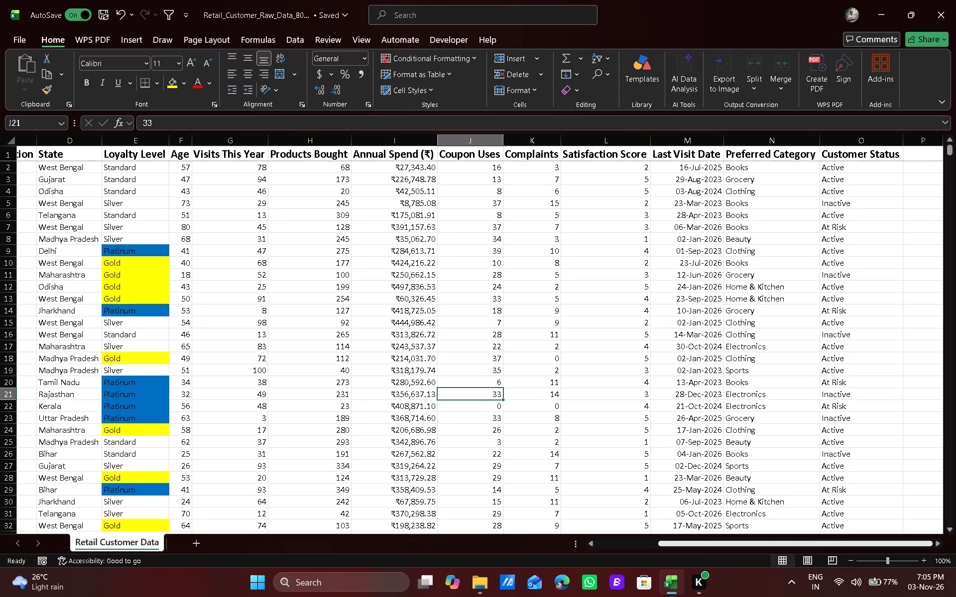
left_click(853, 170)
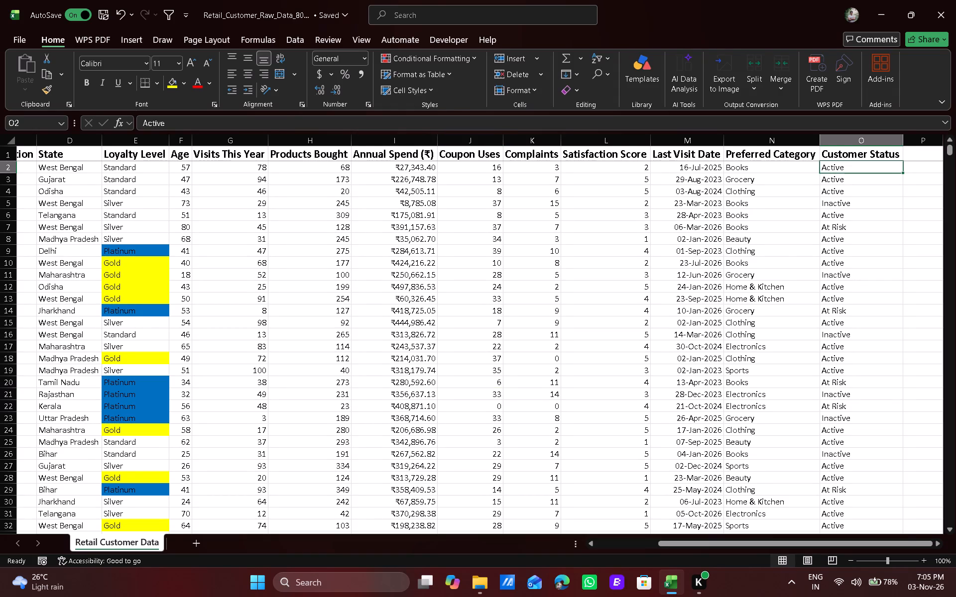
key("ctrl+shift+Down")
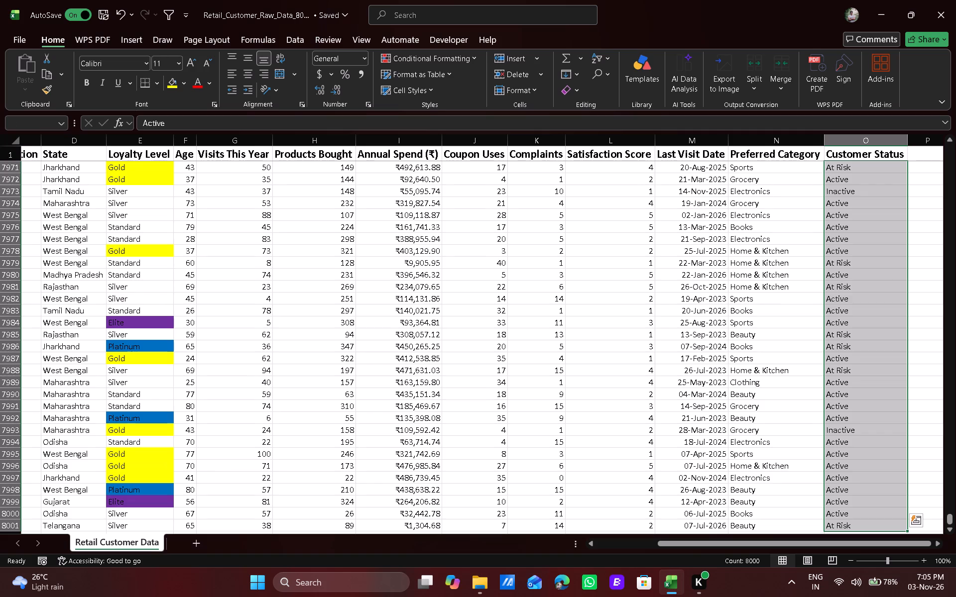
key("ctrl+BackSpace")
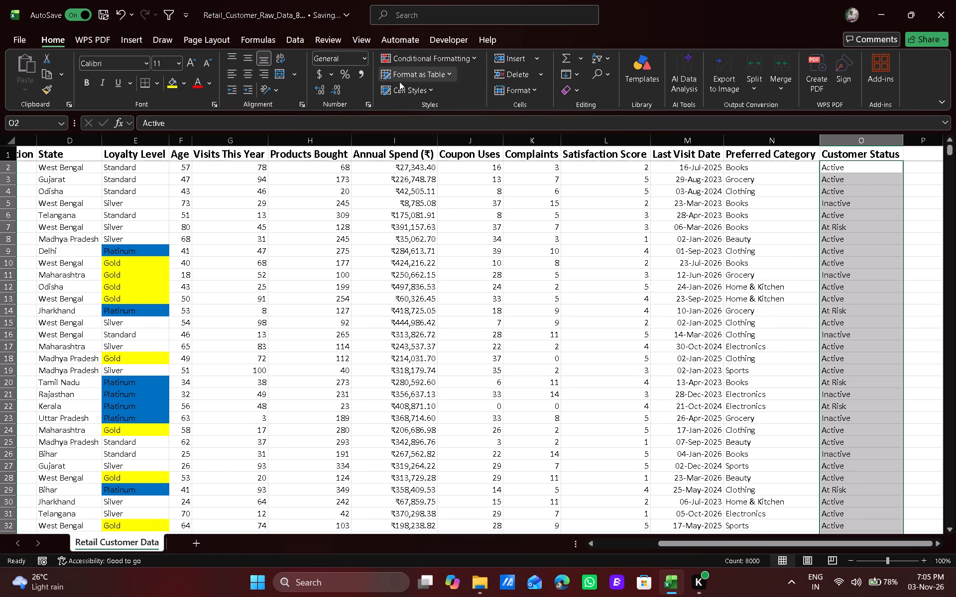
left_click(451, 61)
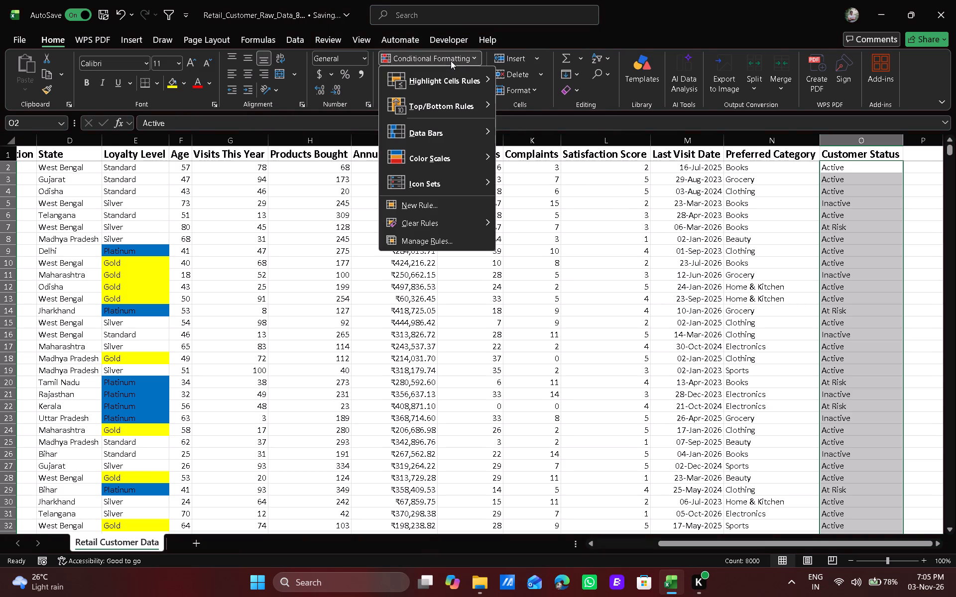
left_click(430, 206)
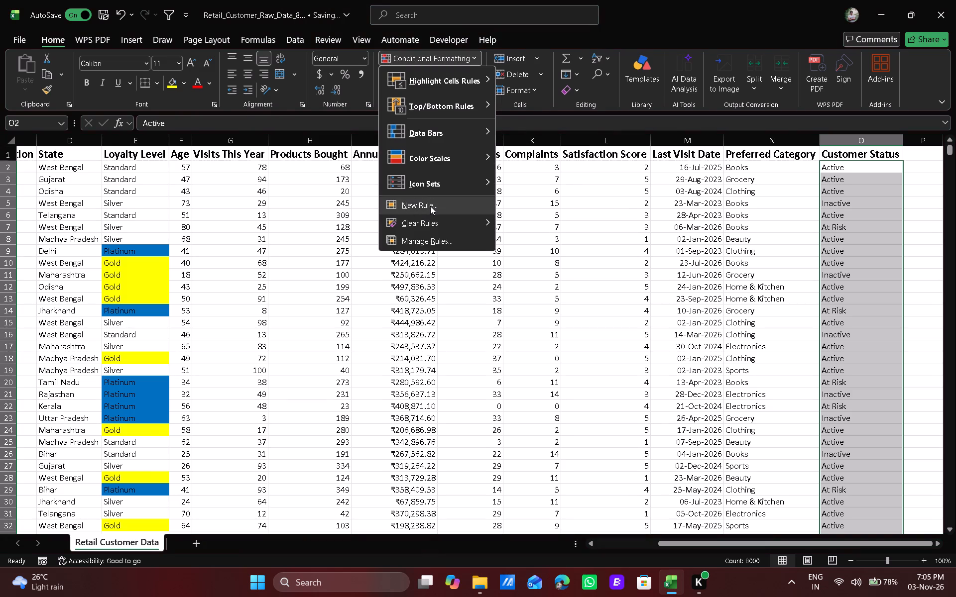
left_click(279, 313)
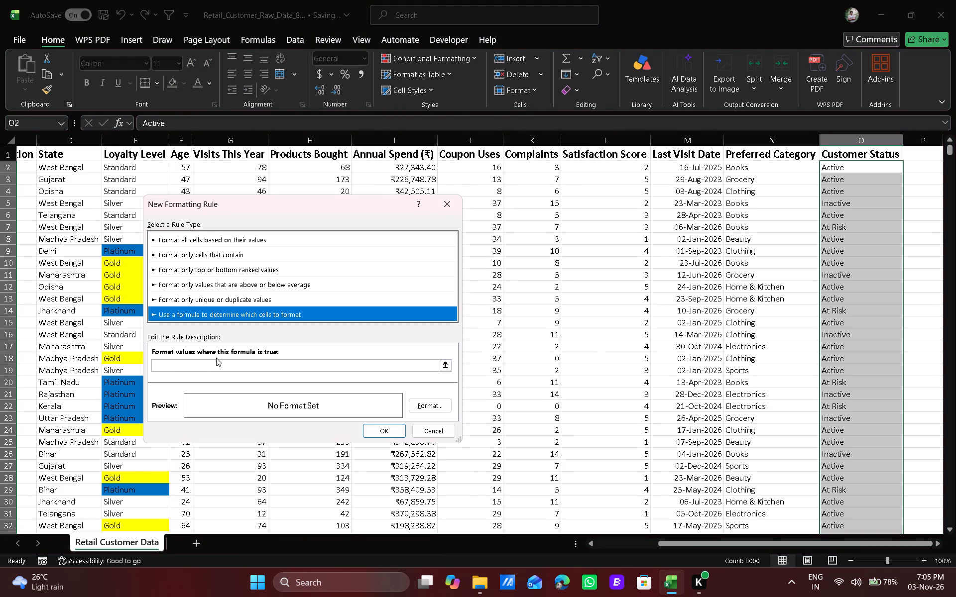
left_click(213, 361)
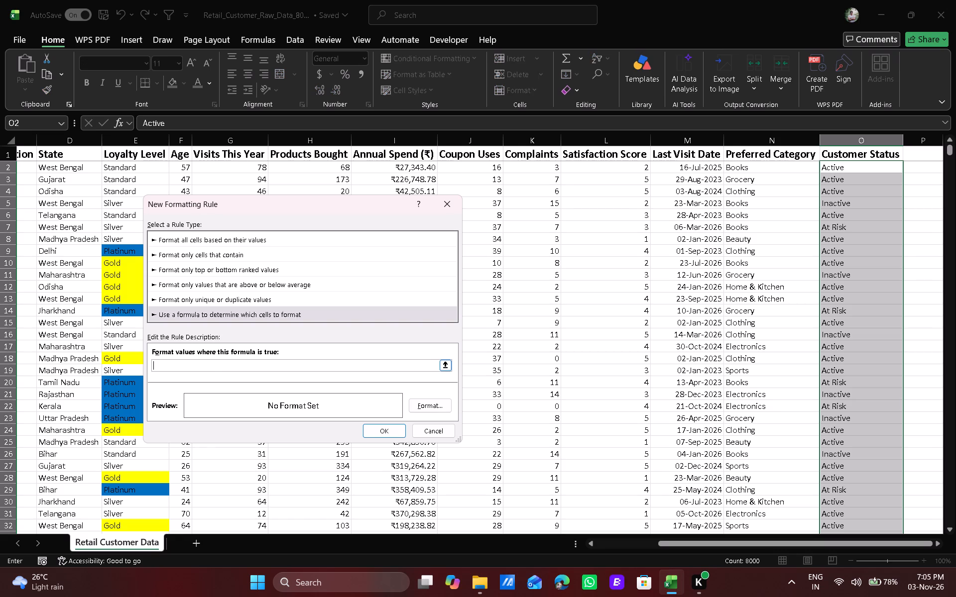
left_click(845, 171)
left_click(169, 364)
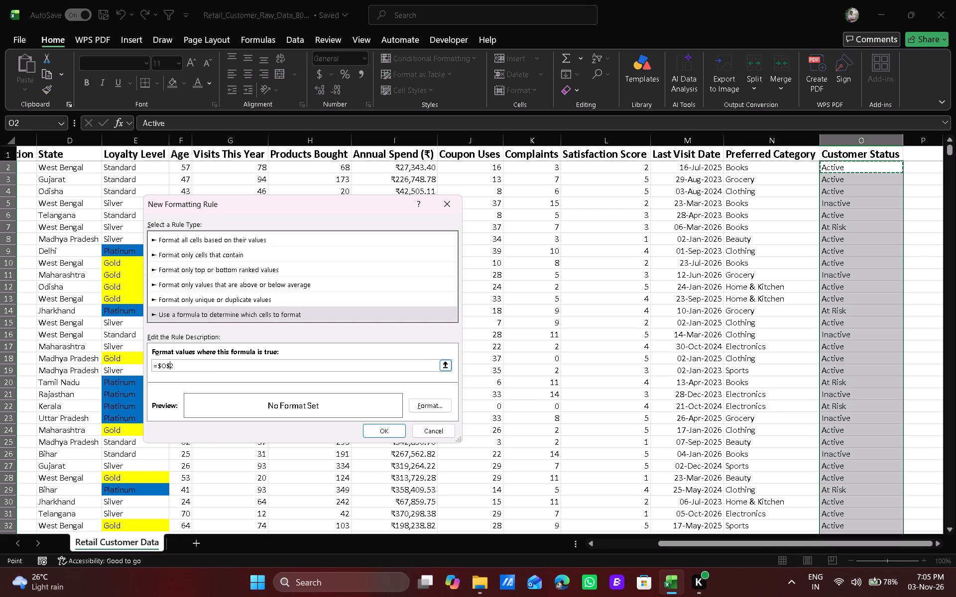
key("BackSpace")
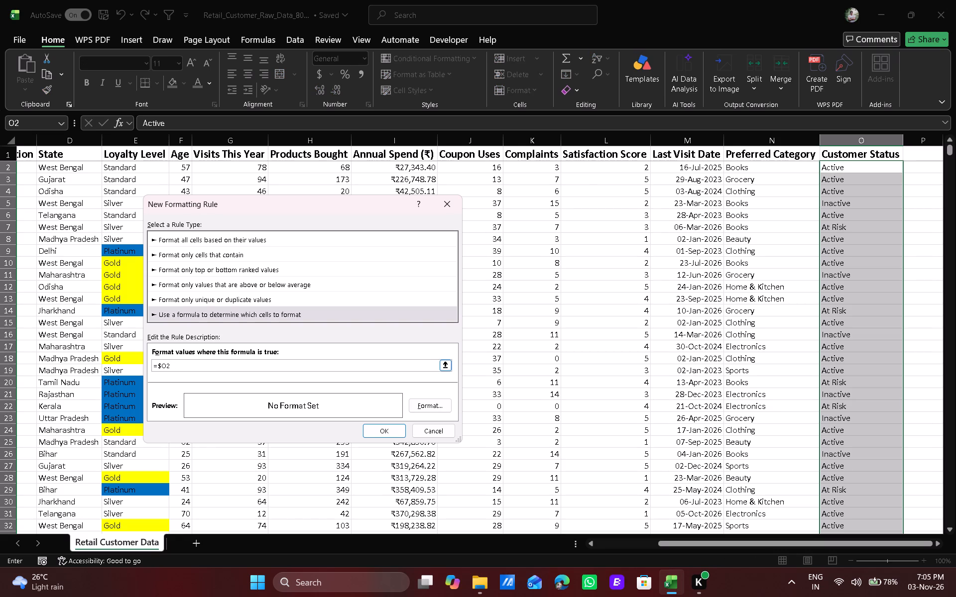
left_click(204, 367)
key("equal")
key("shift+quotedbl")
key("shift+i")
type("nactive")
key("shift+quotedbl")
Give the Inactive rule a standard red fill and apply it to the Customer Status cells.
left_click(430, 406)
left_click(171, 291)
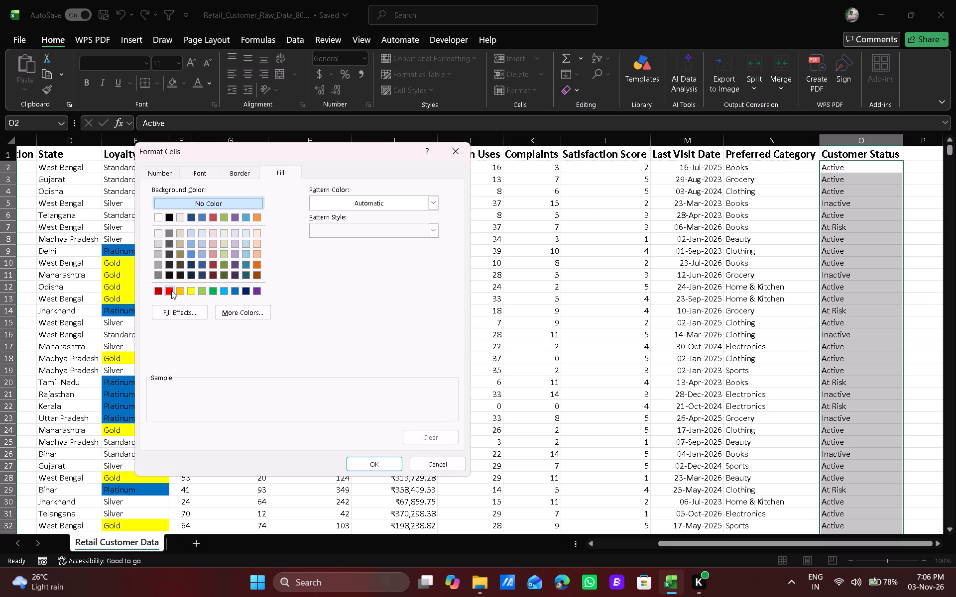
left_click(371, 464)
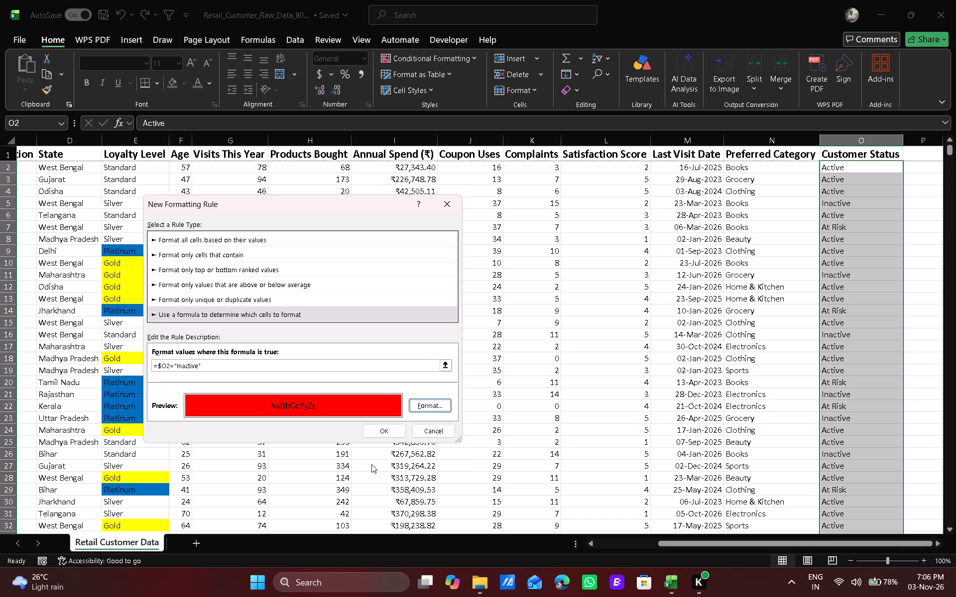
left_click(390, 432)
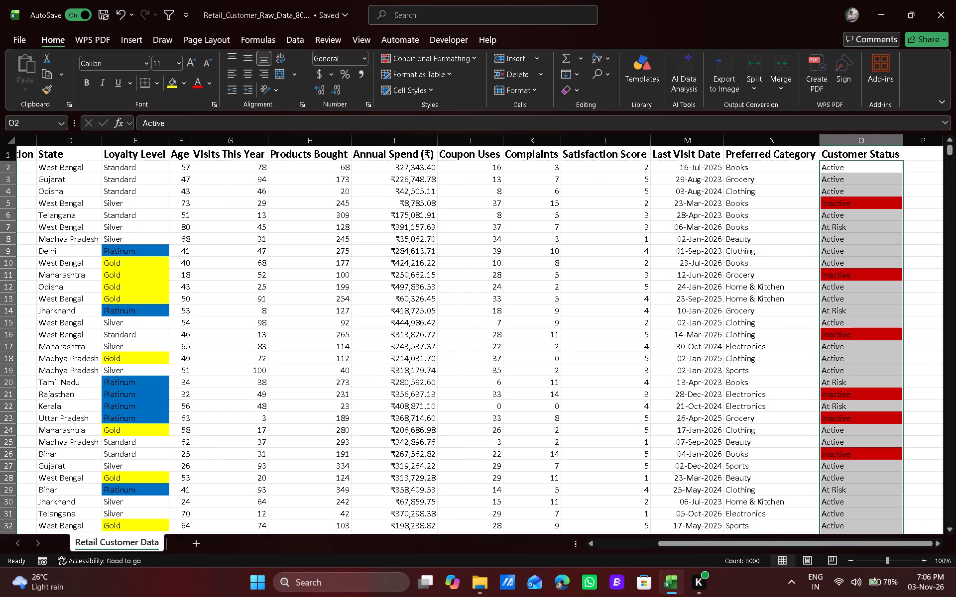
Duplicate the Inactive formatting rule and change the copy's formula to =$O2="Blocked".
scroll(856, 295, "down", 2)
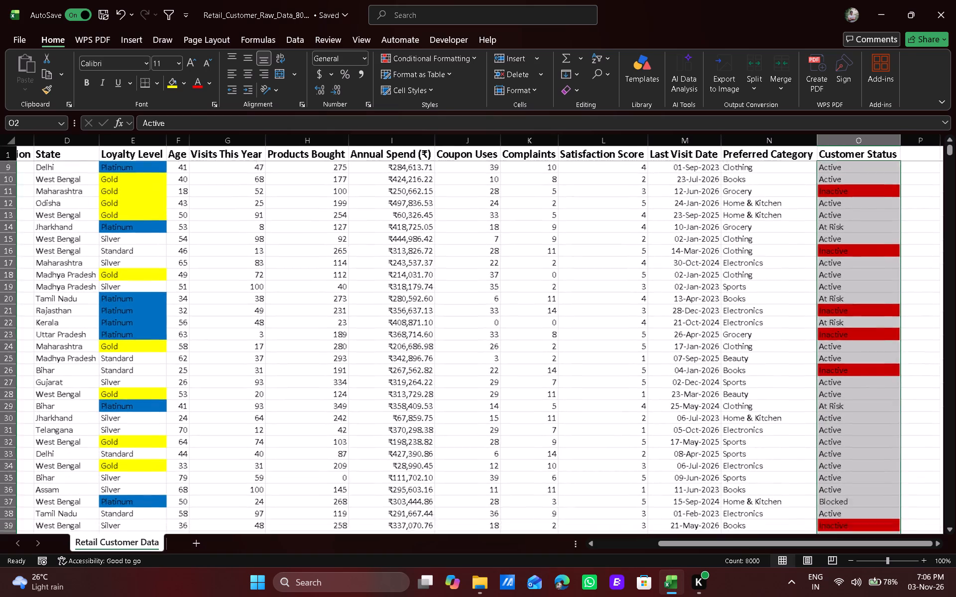
scroll(856, 295, "down", 2)
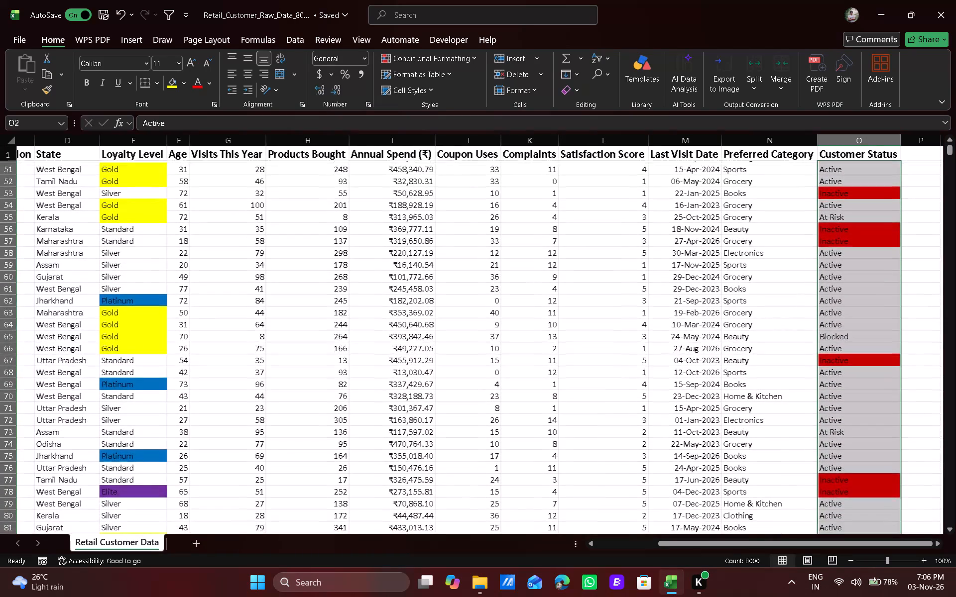
left_click(464, 52)
left_click(421, 245)
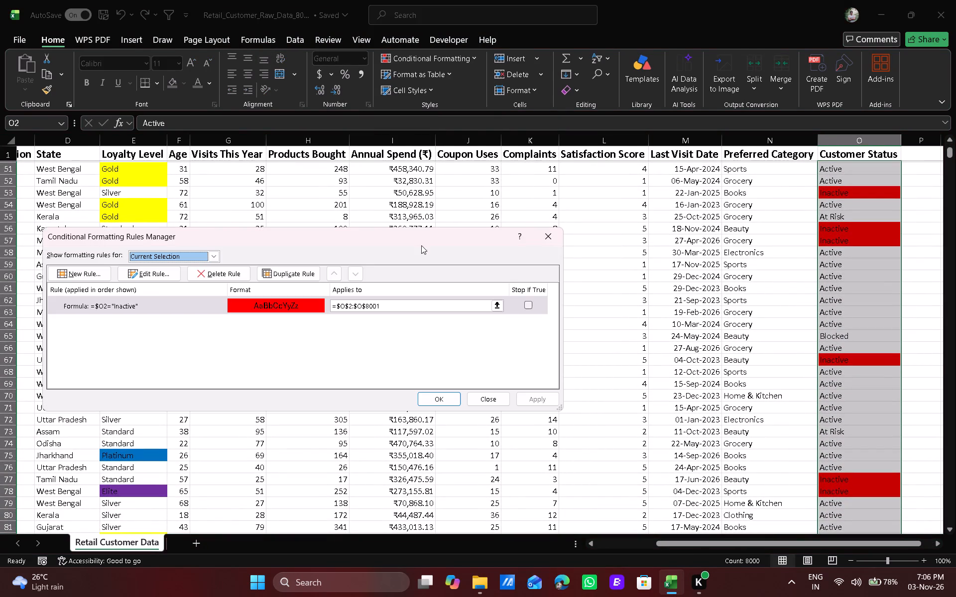
left_click(286, 277)
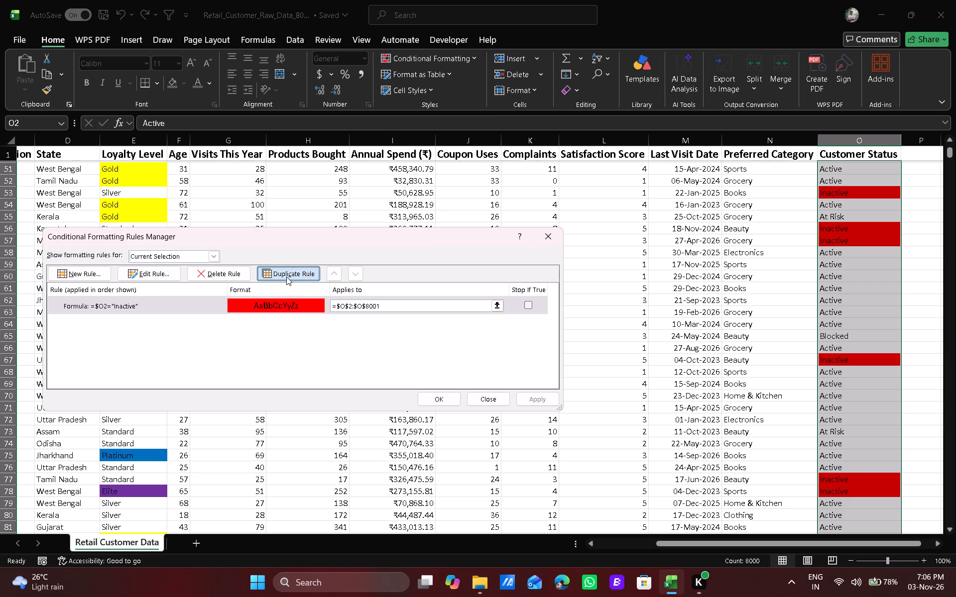
double_click(138, 301)
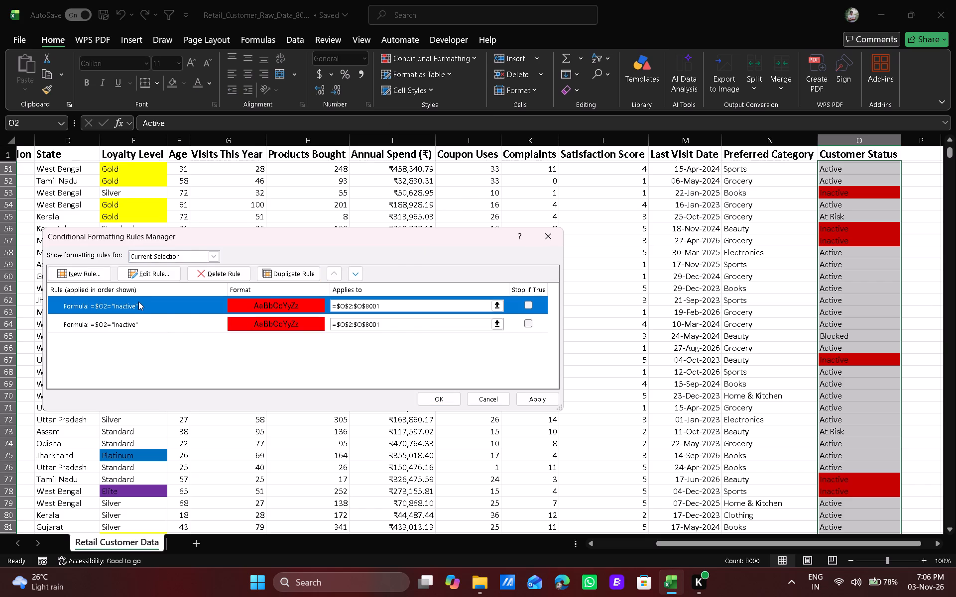
left_click(196, 366)
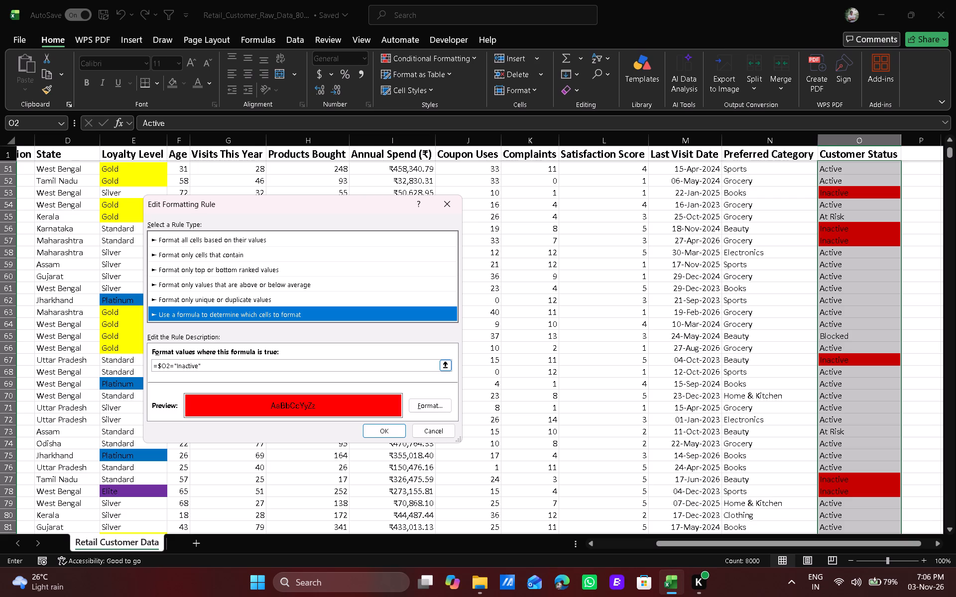
left_click(196, 365)
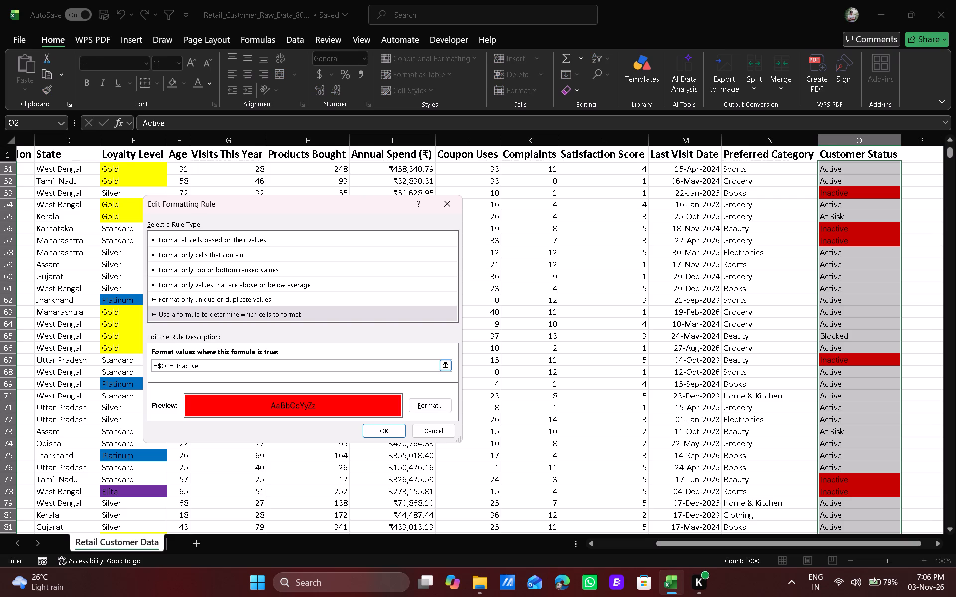
left_click(198, 364)
key("BackSpace")
key("BackSpace")
key("BackSpace")
key("BackSpace")
key("BackSpace")
key("BackSpace")
key("BackSpace")
key("BackSpace")
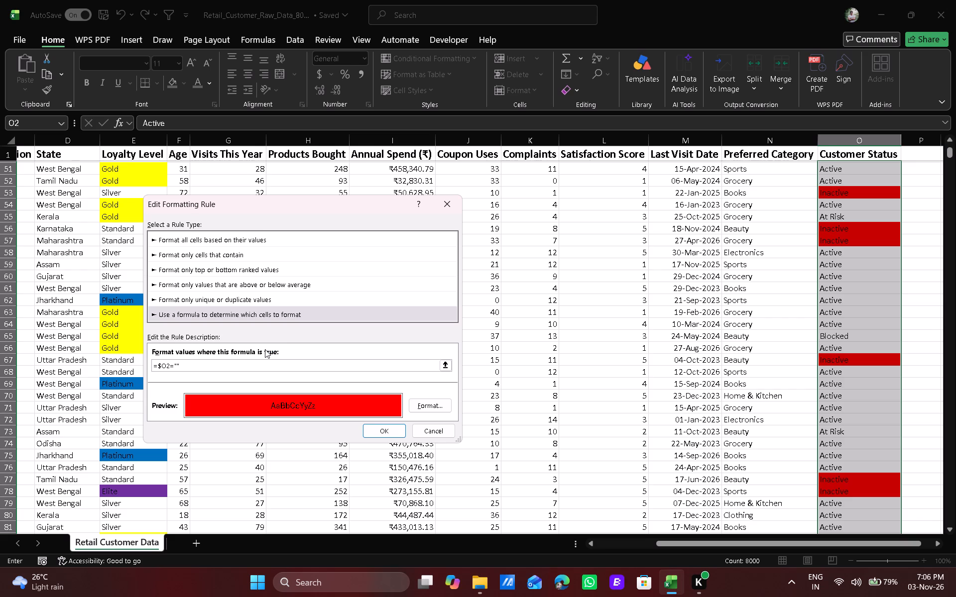
key("shift+b")
type("locked")
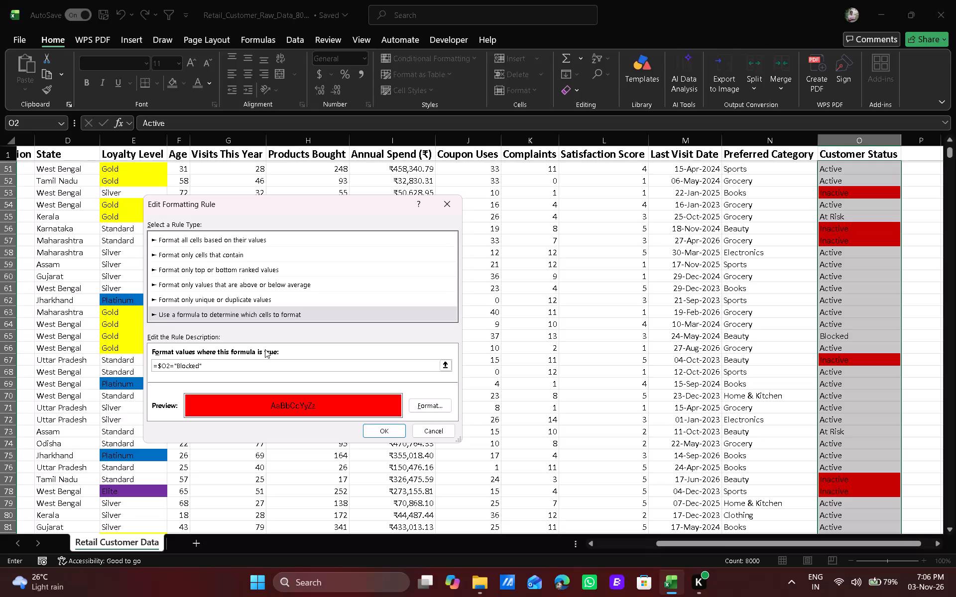
Set the Blocked rule's fill to standard dark red, apply the Customer Status rules and deselect the column.
left_click(439, 406)
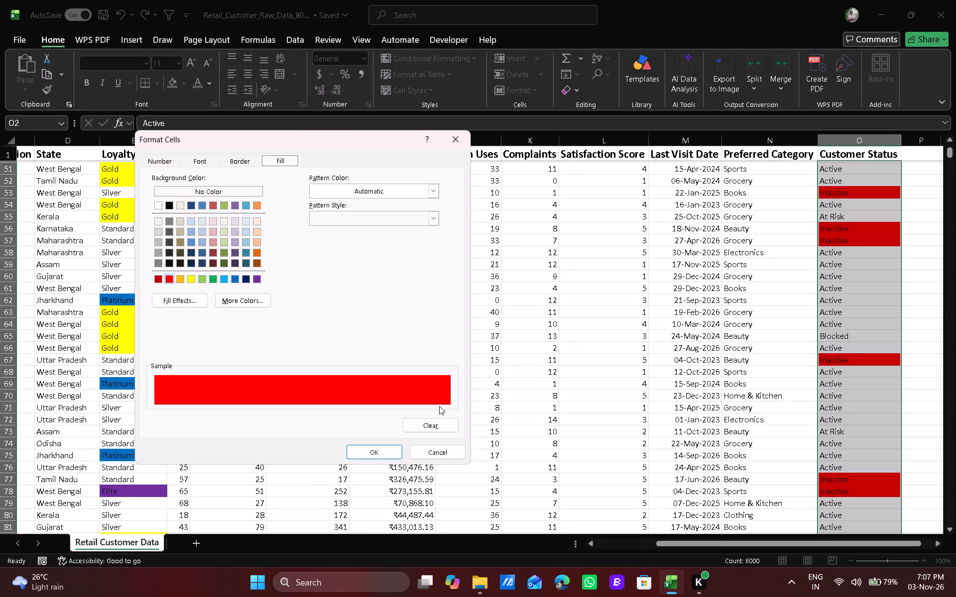
left_click(158, 277)
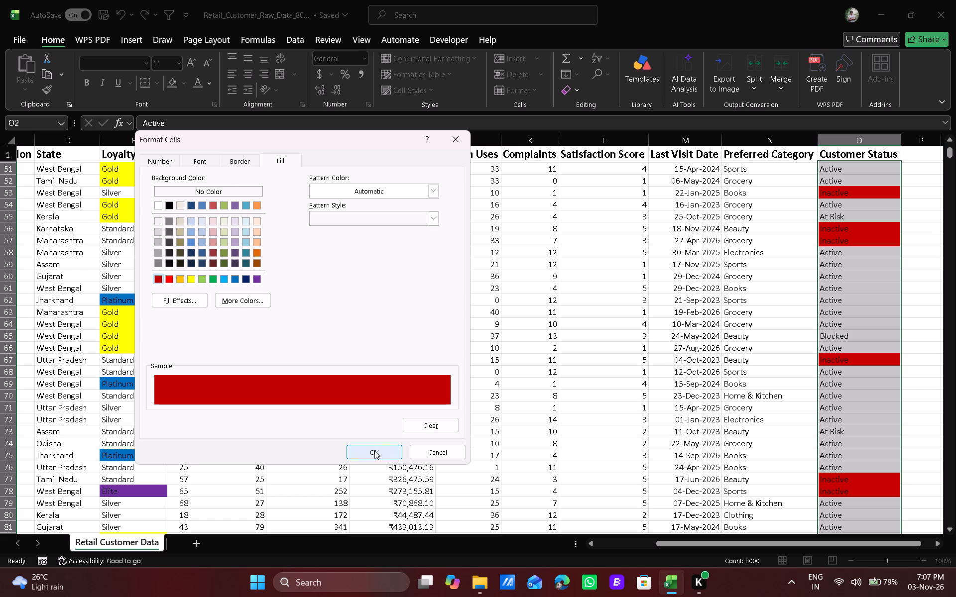
left_click(374, 450)
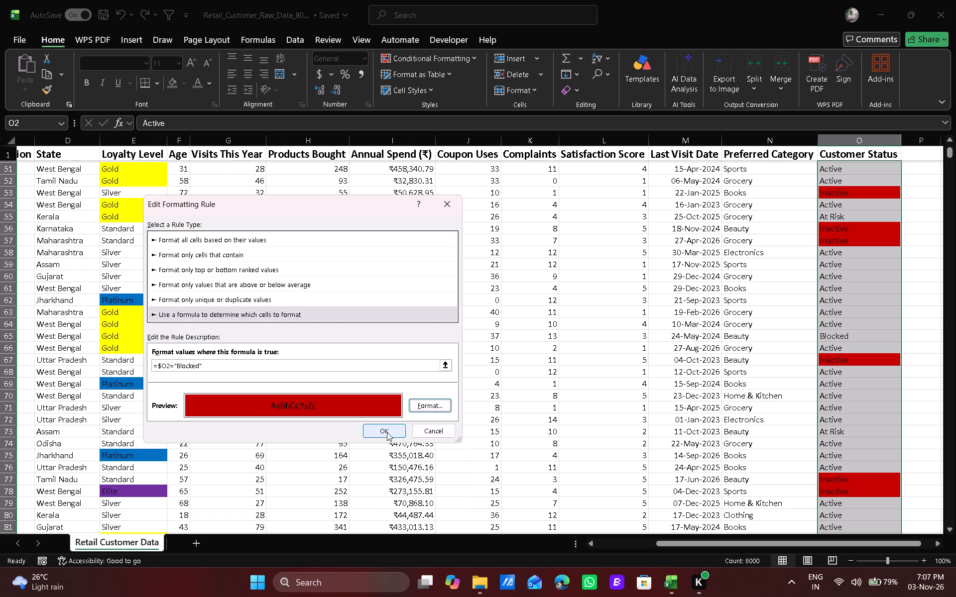
left_click(387, 432)
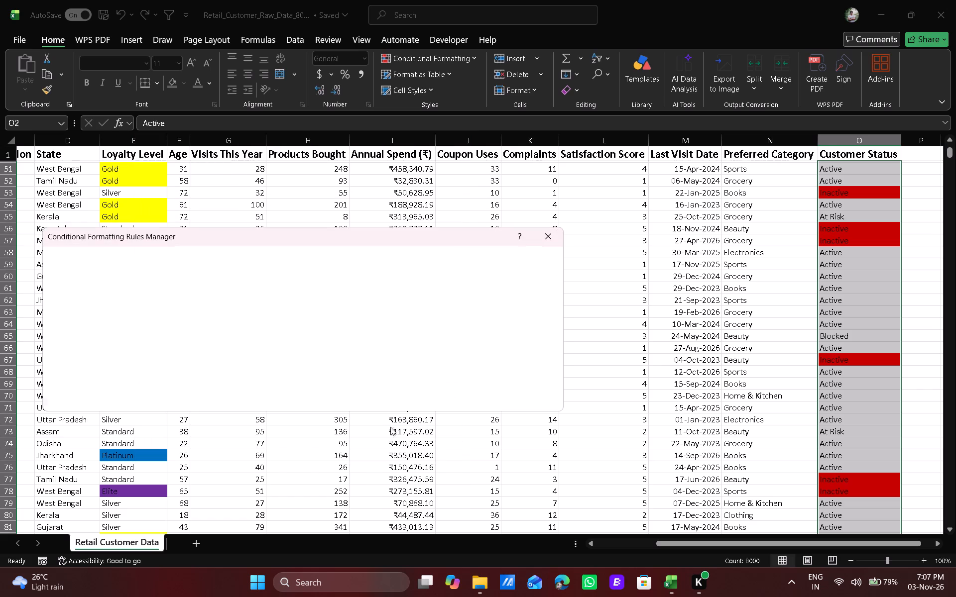
left_click(441, 397)
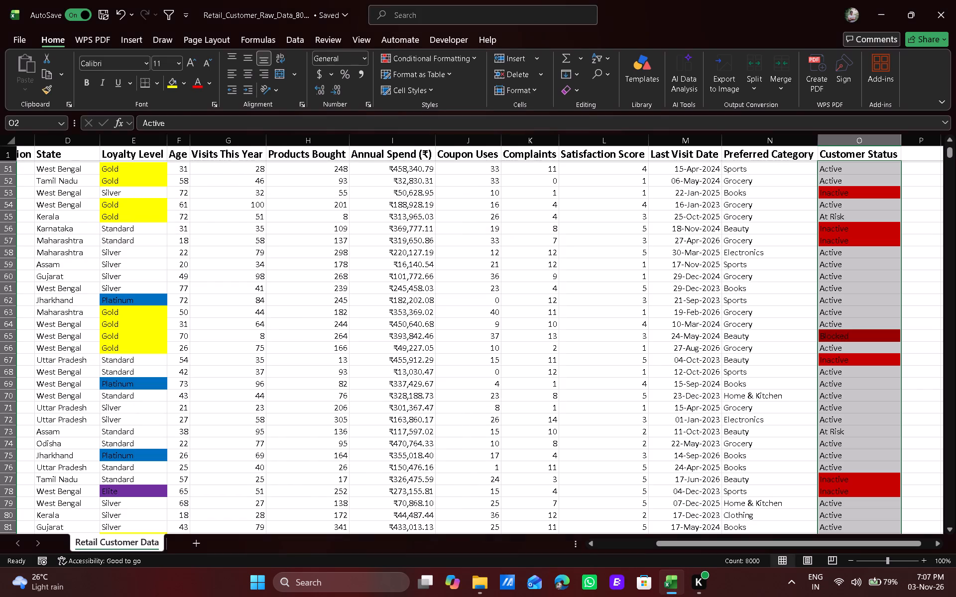
left_click(603, 342)
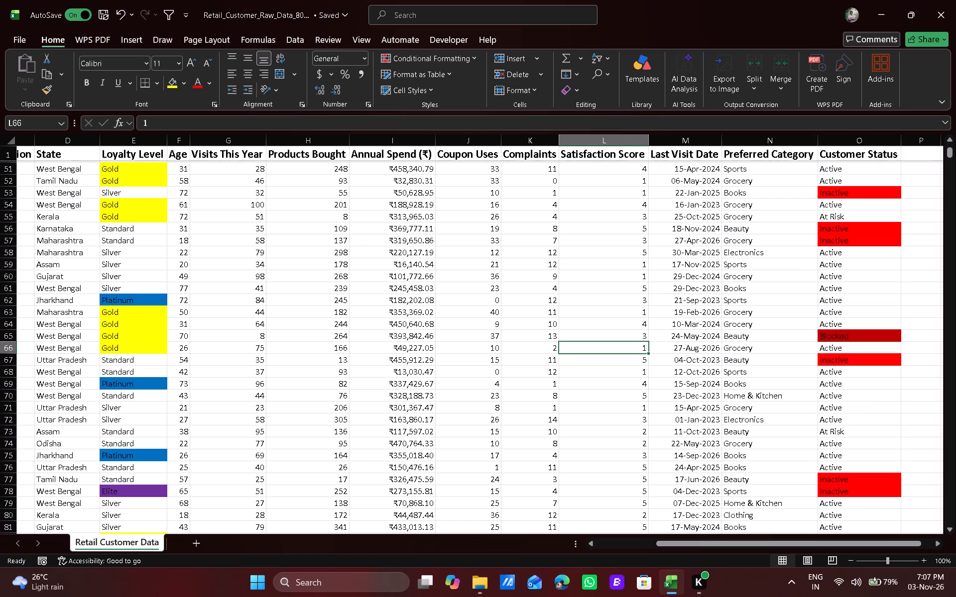
Examine the Loyalty Level and Customer Status color coding across the data rows and columns, ending back at the first rows.
scroll(712, 286, "down", 7)
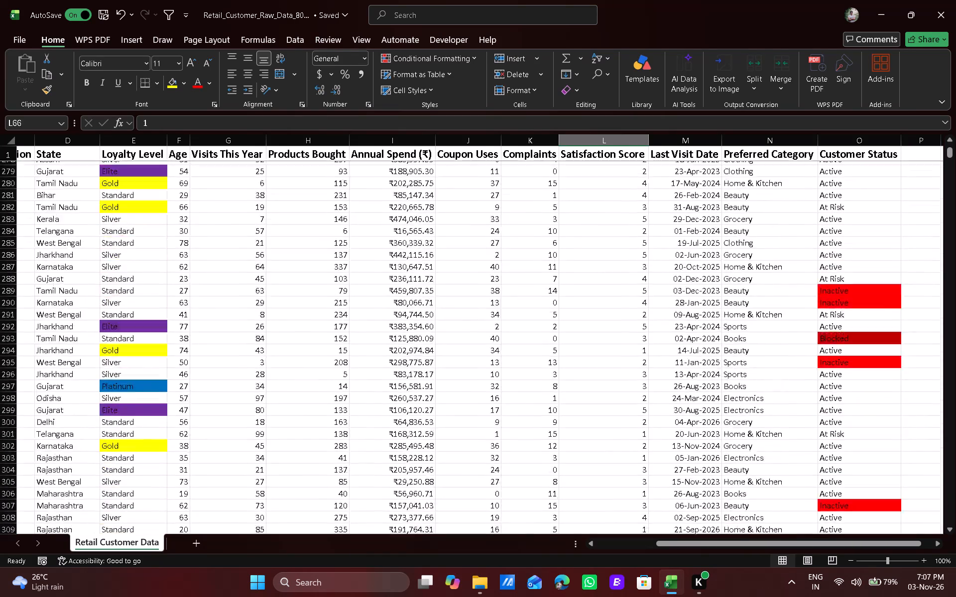
scroll(712, 286, "down", 3)
scroll(712, 286, "right", 3)
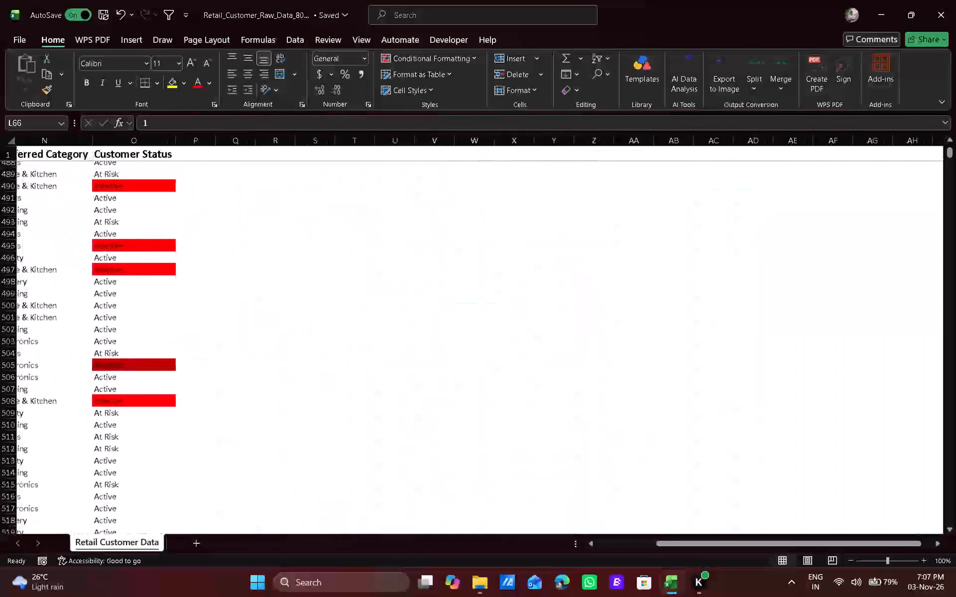
scroll(712, 286, "right", 7)
scroll(712, 286, "down", 2)
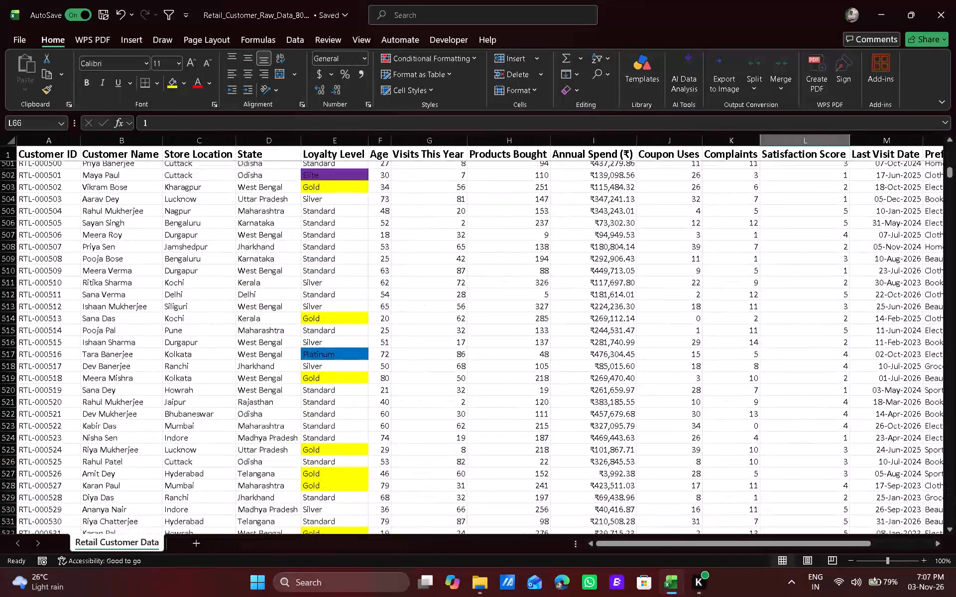
scroll(712, 286, "down", 1)
scroll(712, 286, "left", 7)
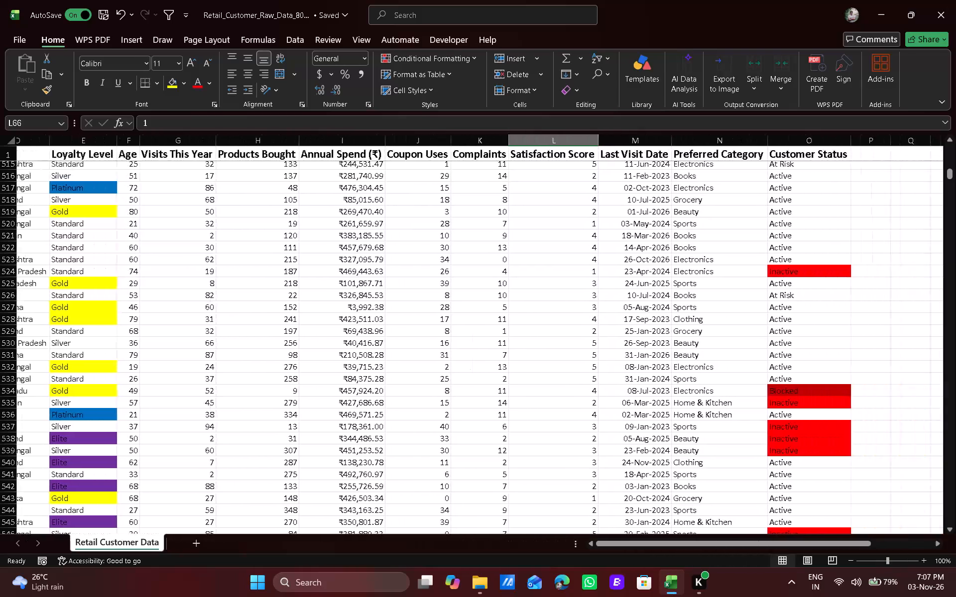
scroll(712, 286, "left", 2)
scroll(712, 286, "right", 4)
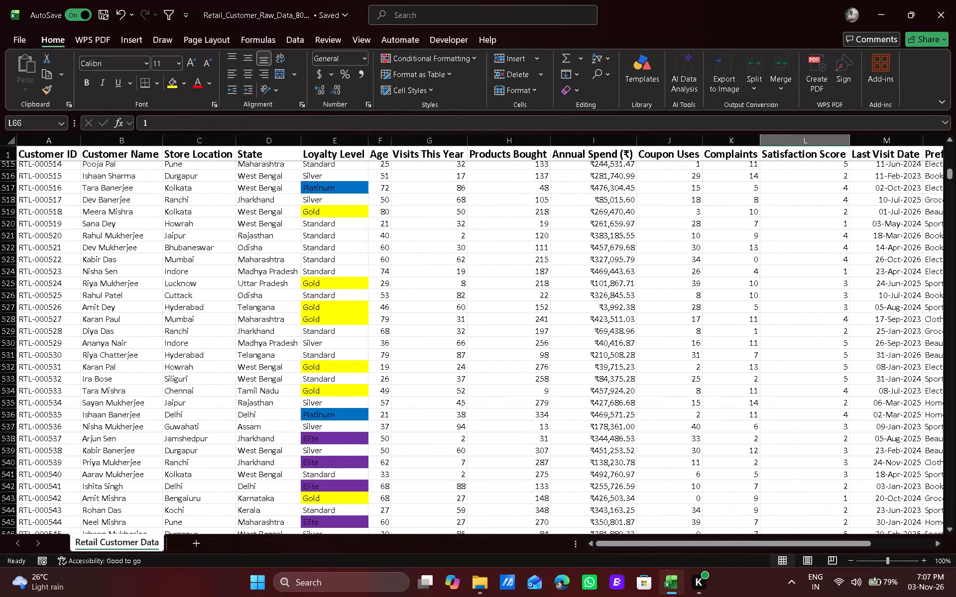
scroll(712, 286, "down", 5)
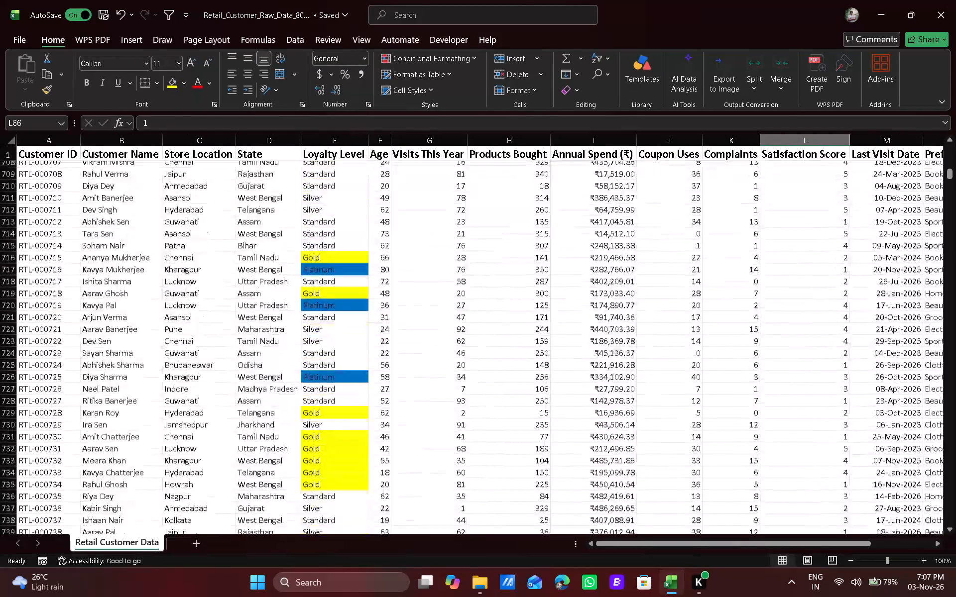
scroll(712, 286, "down", 4)
scroll(712, 286, "up", 10)
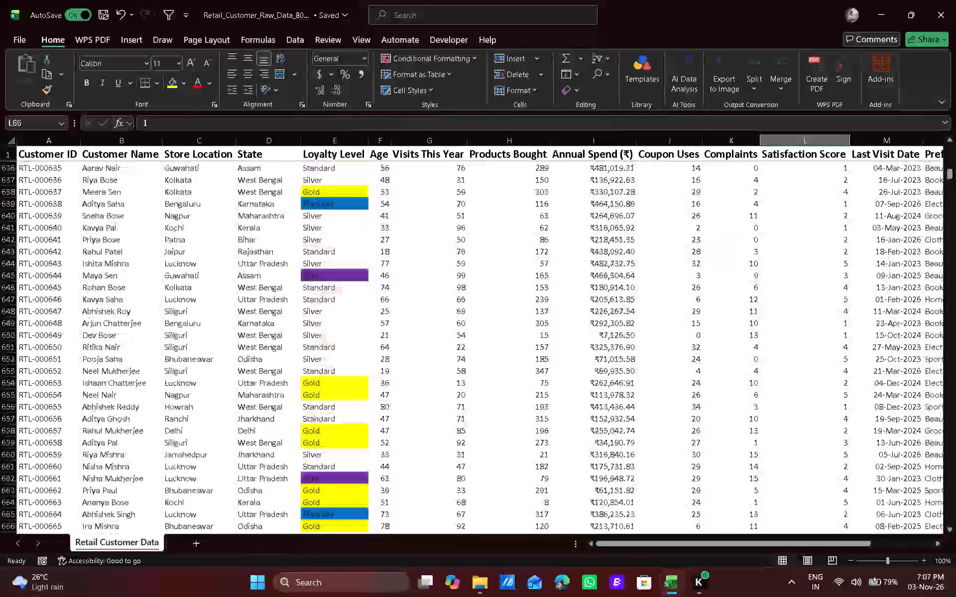
scroll(712, 286, "up", 15)
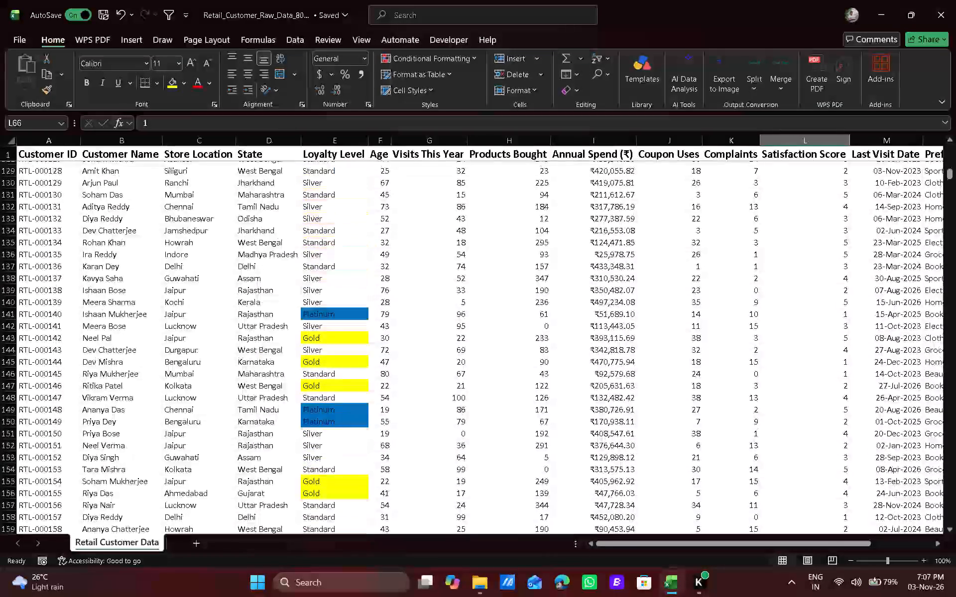
scroll(712, 286, "up", 3)
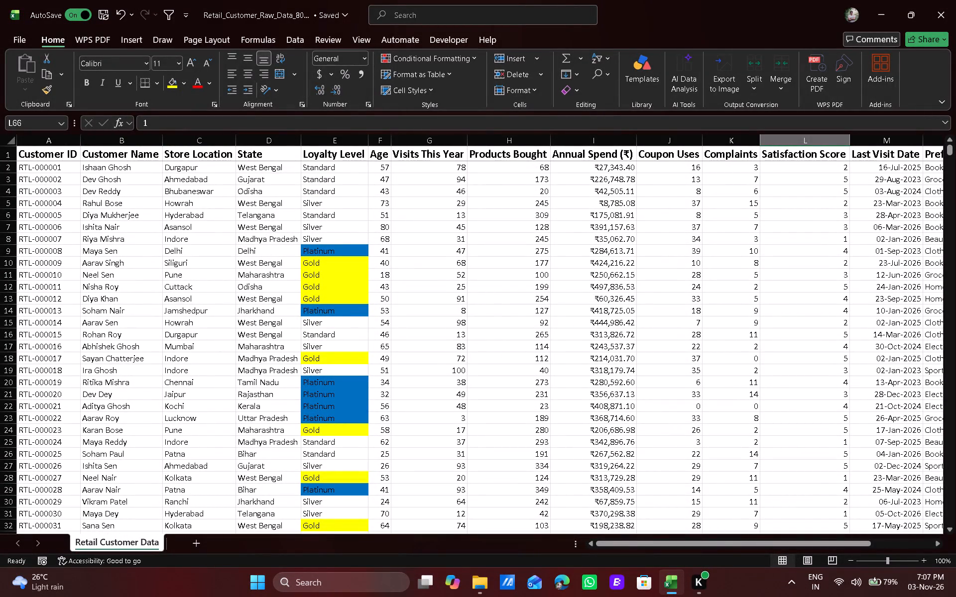
Create a cell-value conditional formatting rule for all Age data cells from F2 down, matching values greater than 60.
left_click(385, 165)
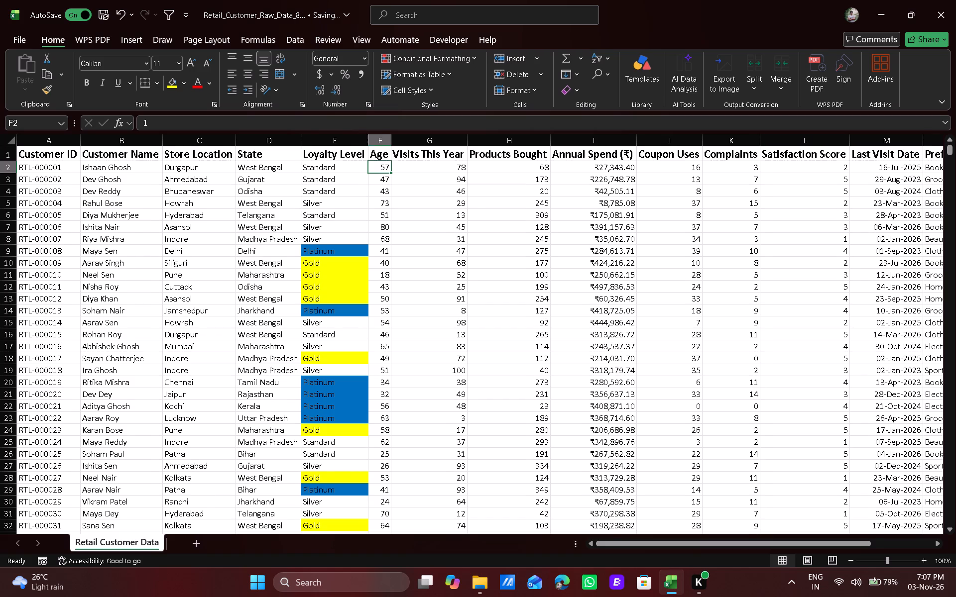
key("ctrl+shift+Down")
key("ctrl+BackSpace")
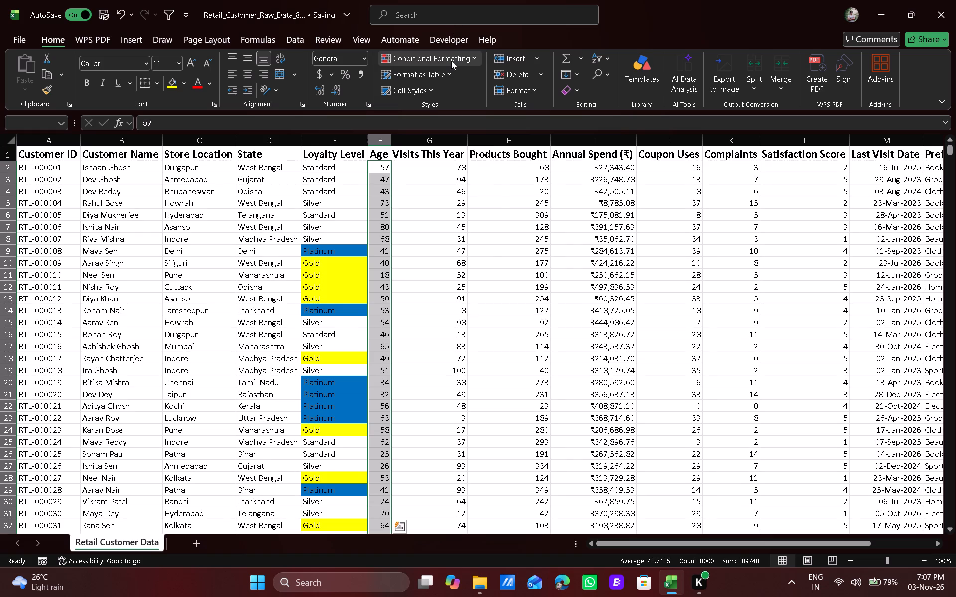
left_click(451, 61)
left_click(439, 205)
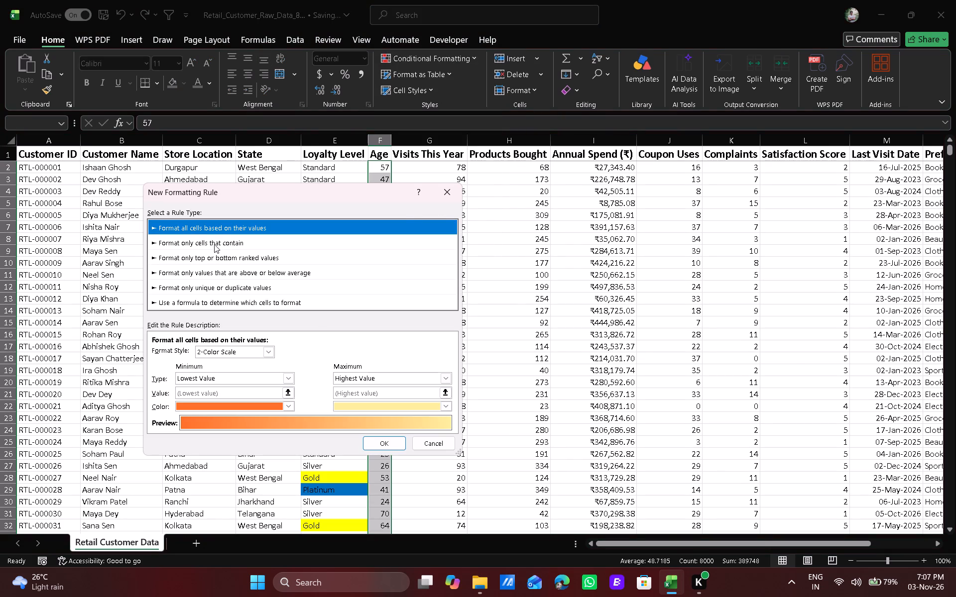
left_click(214, 243)
left_click(261, 357)
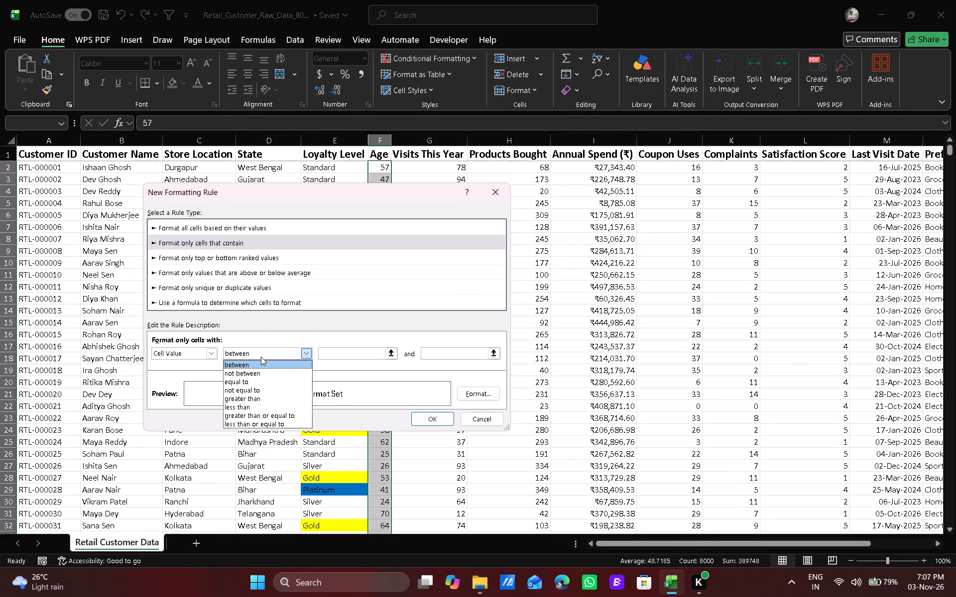
left_click(260, 401)
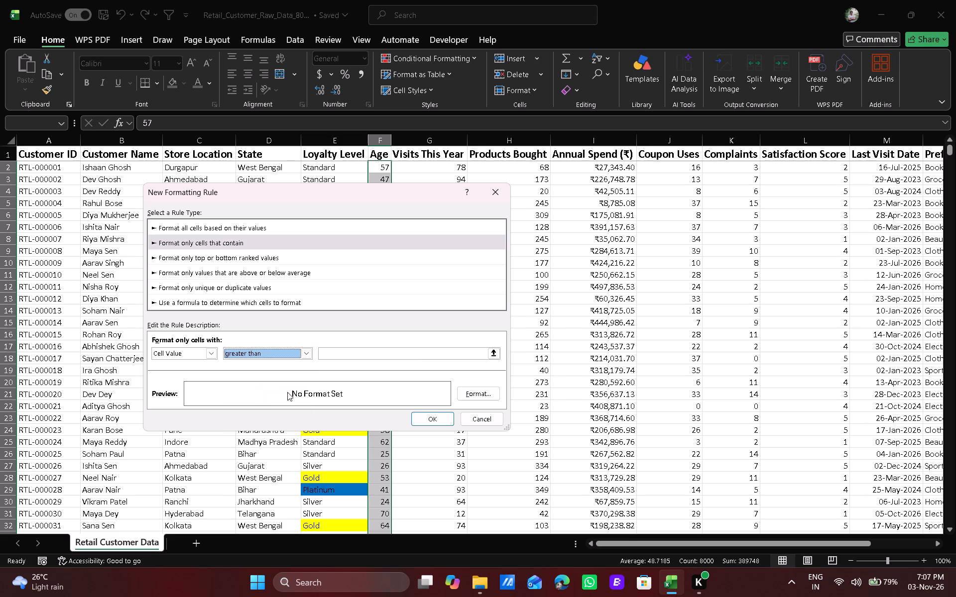
left_click_drag(347, 349, 347, 355)
left_click(347, 355)
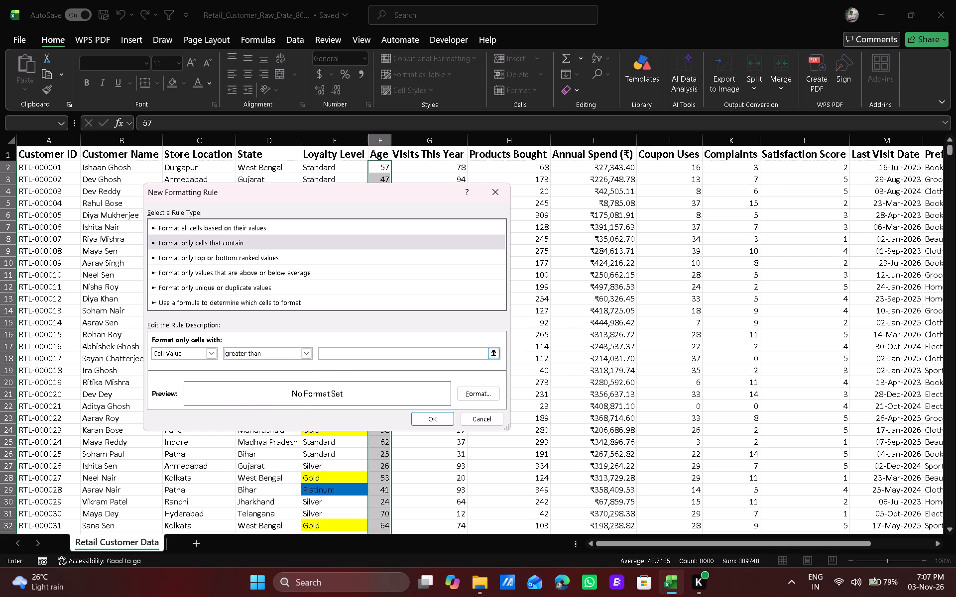
type("60")
Give the Age rule a standard yellow fill and apply it to the Age cells.
left_click(480, 391)
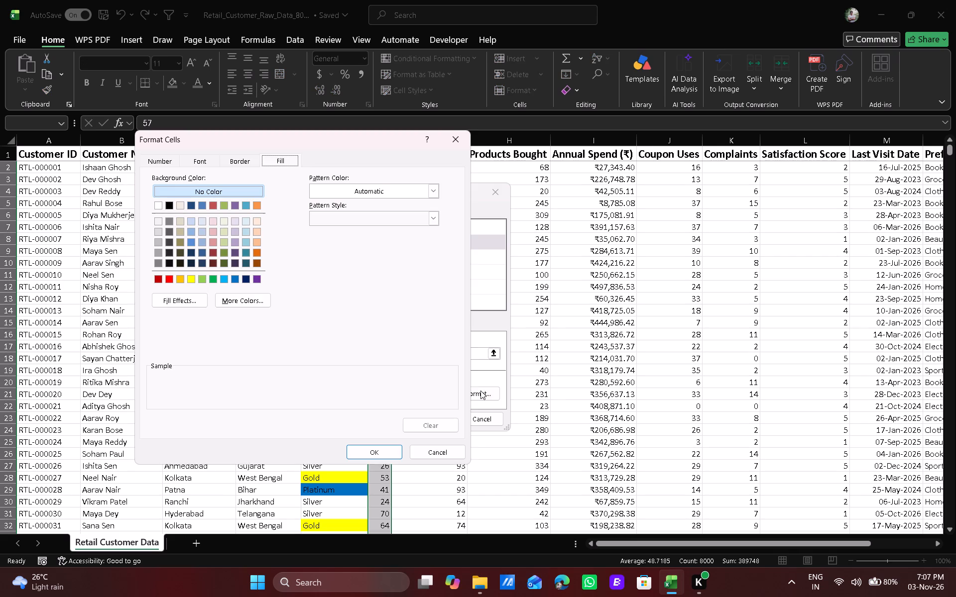
left_click(194, 281)
left_click(358, 455)
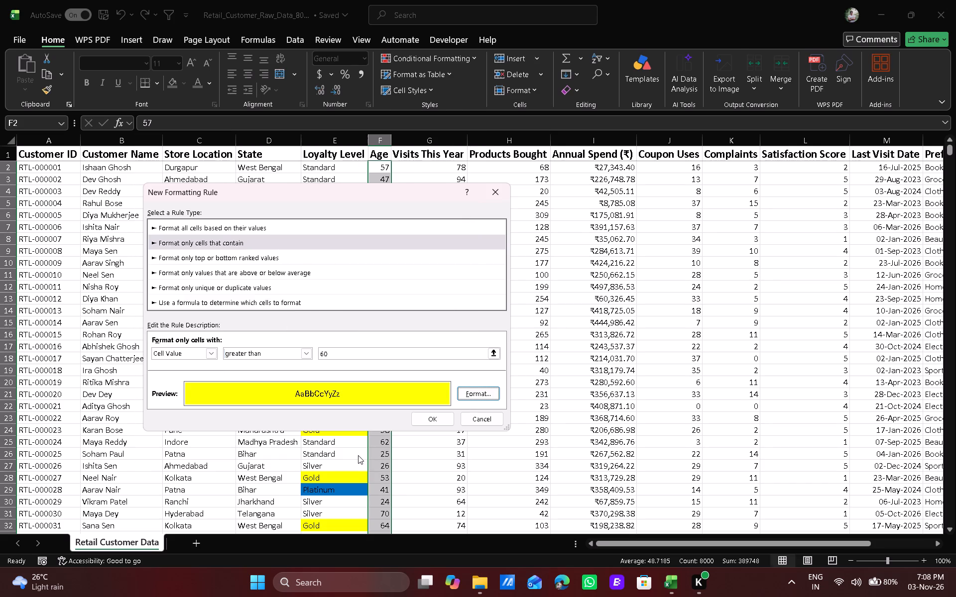
left_click(438, 417)
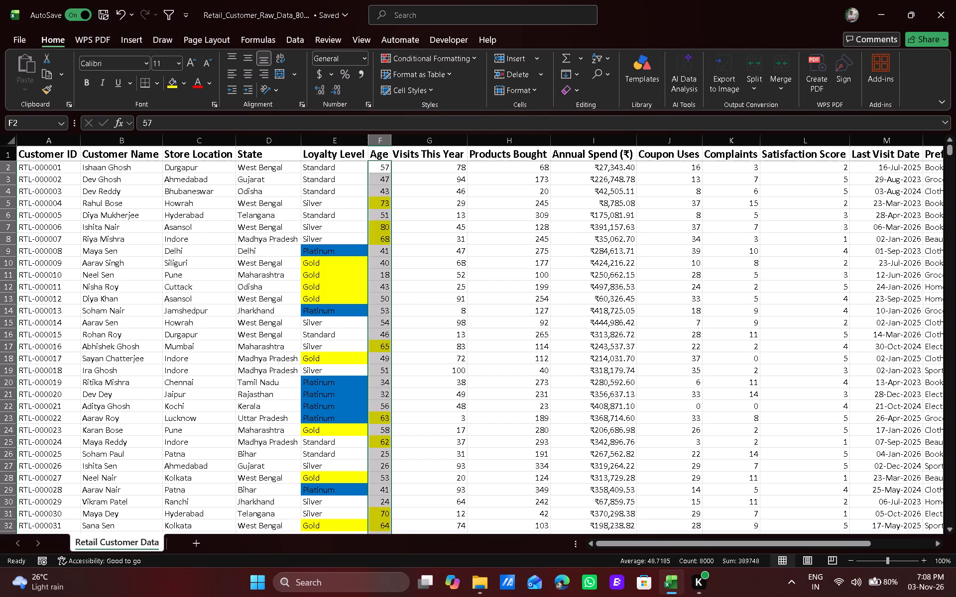
Create a cell-value conditional formatting rule for all Visits This Year data cells from G2 down, matching values greater than 50.
left_click(450, 167)
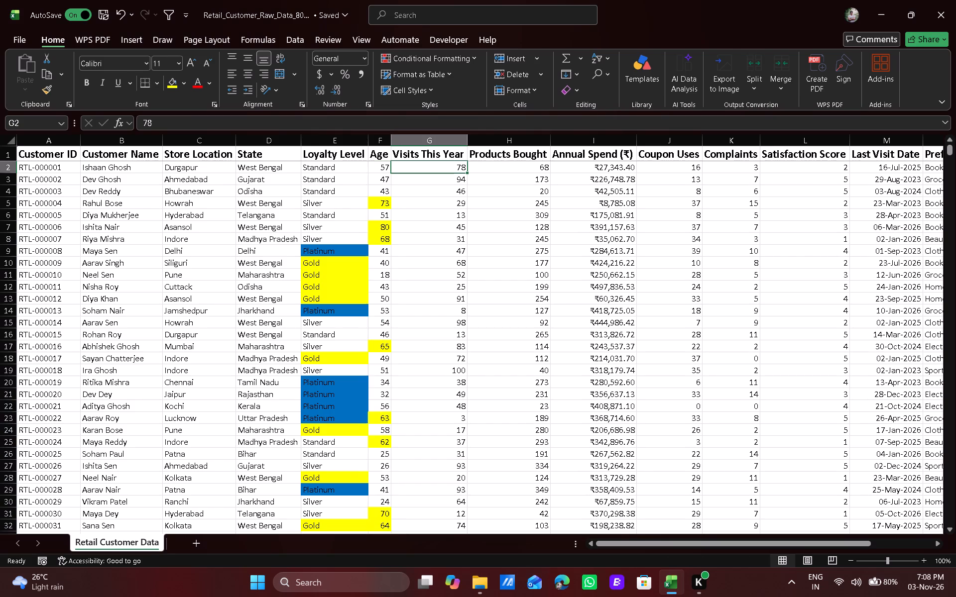
key("ctrl+shift+Down")
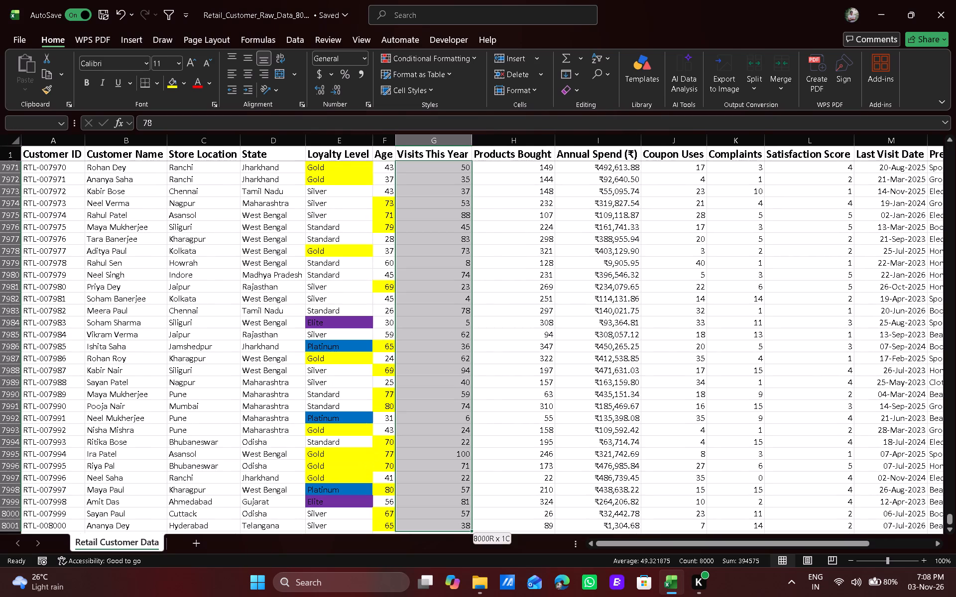
key("ctrl+BackSpace")
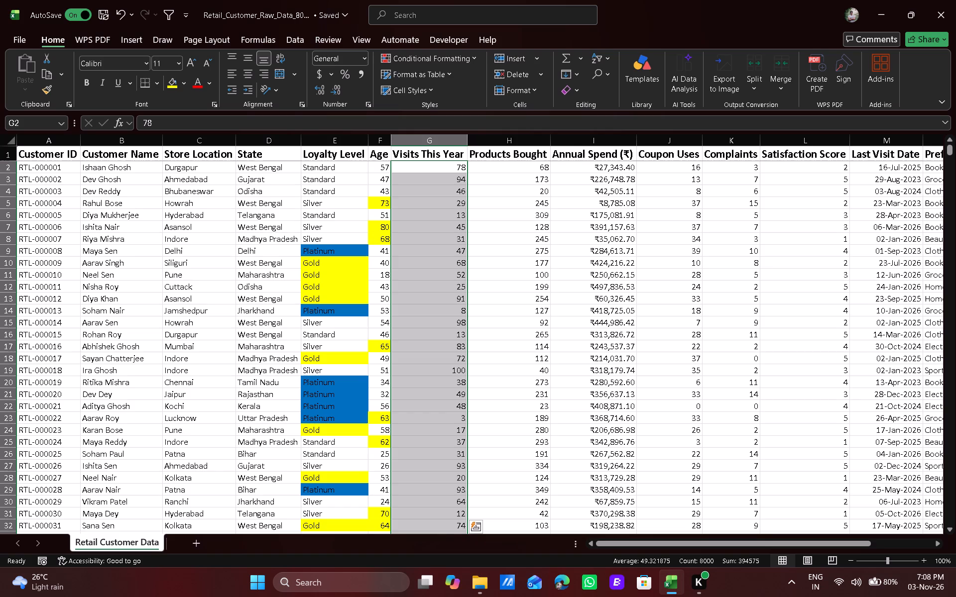
left_click(451, 61)
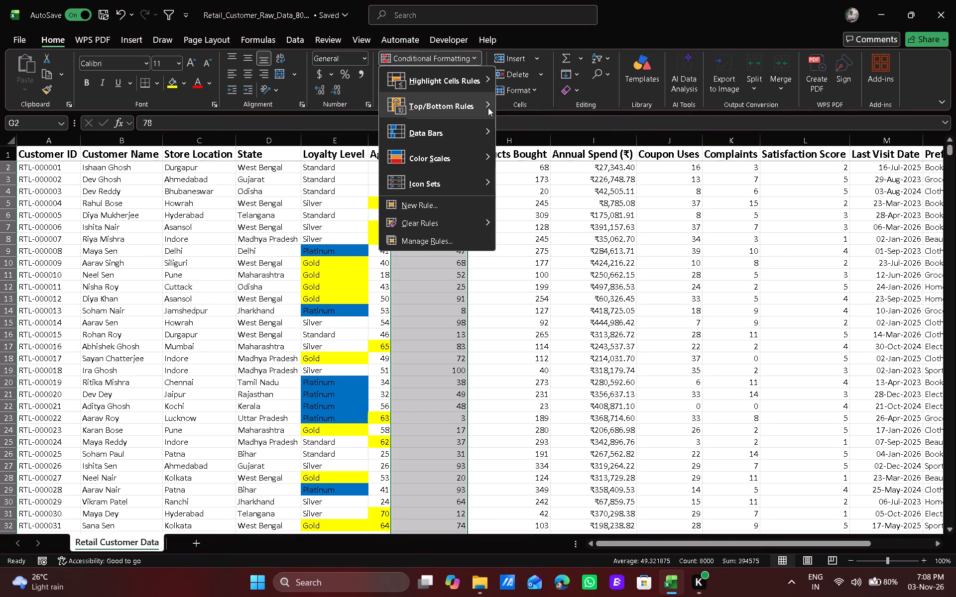
left_click(439, 214)
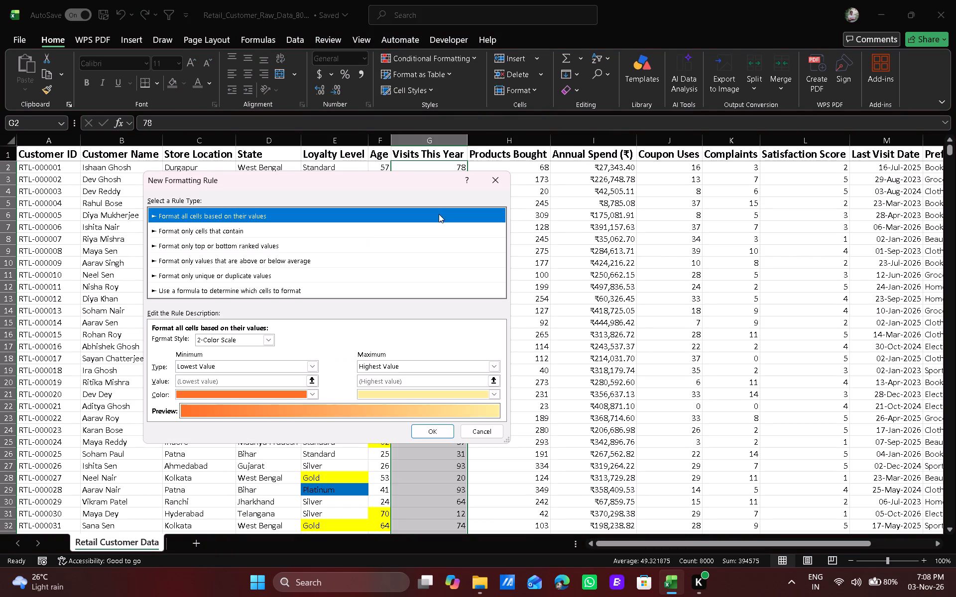
left_click(212, 233)
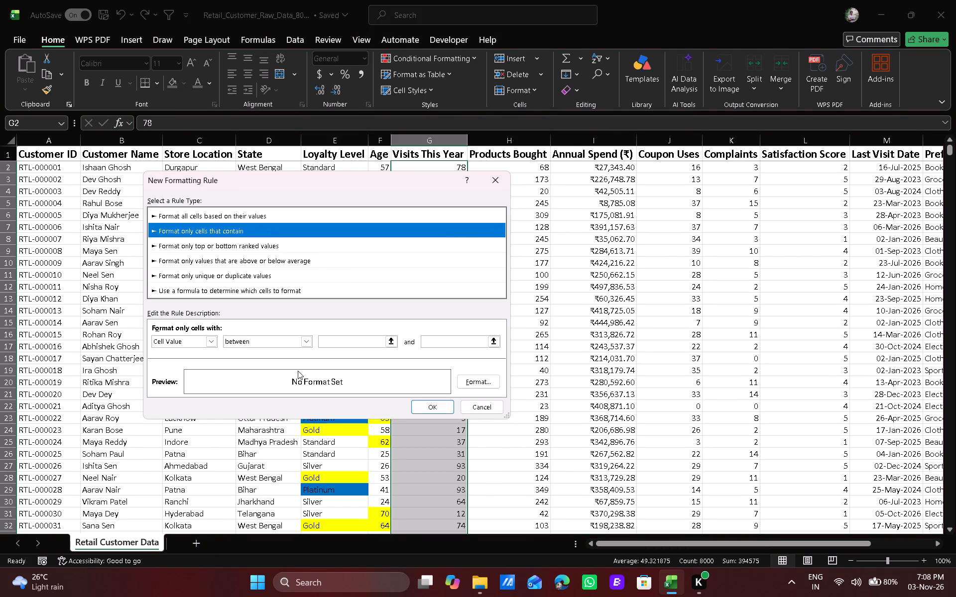
left_click(281, 345)
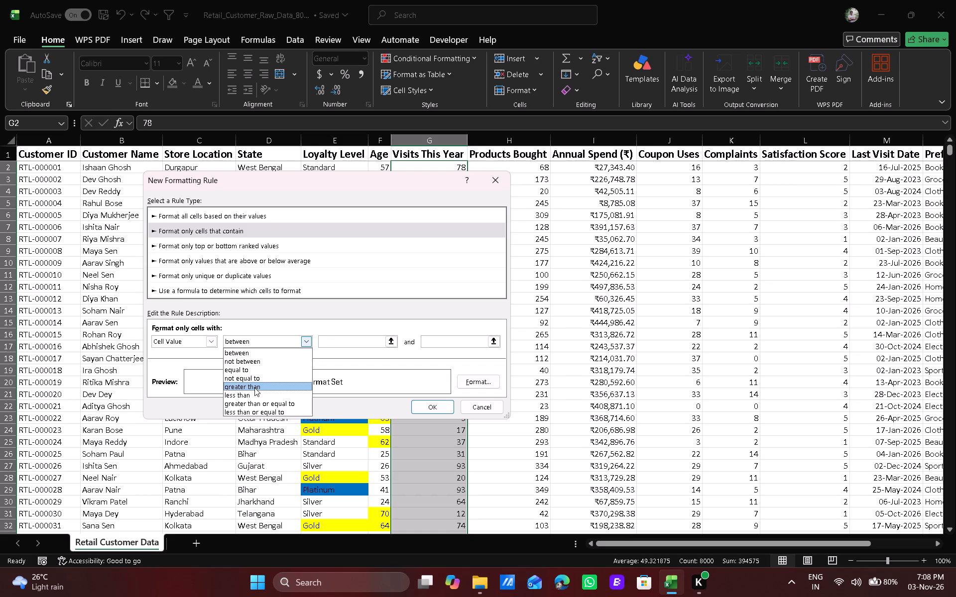
left_click(254, 388)
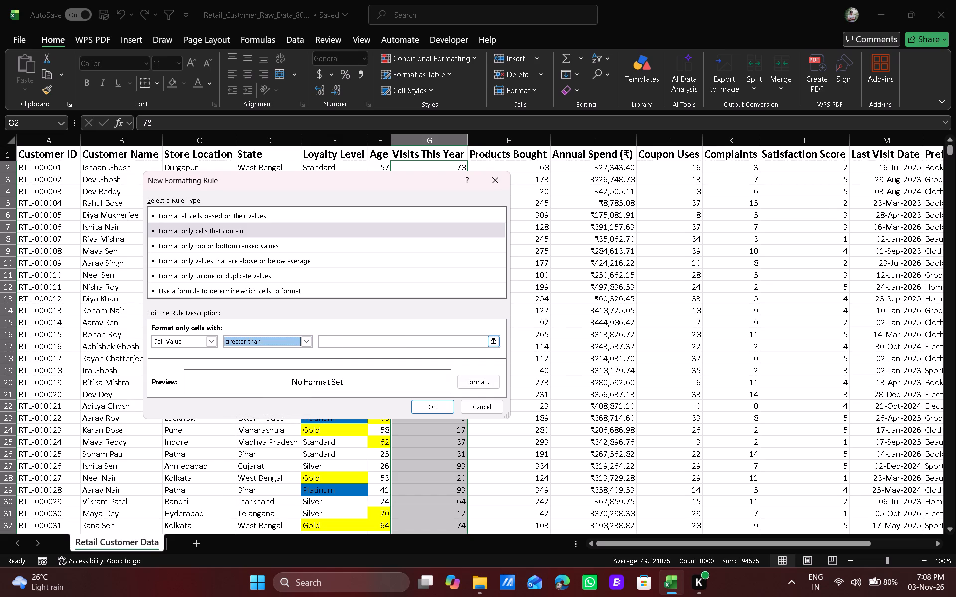
left_click(336, 340)
type("50")
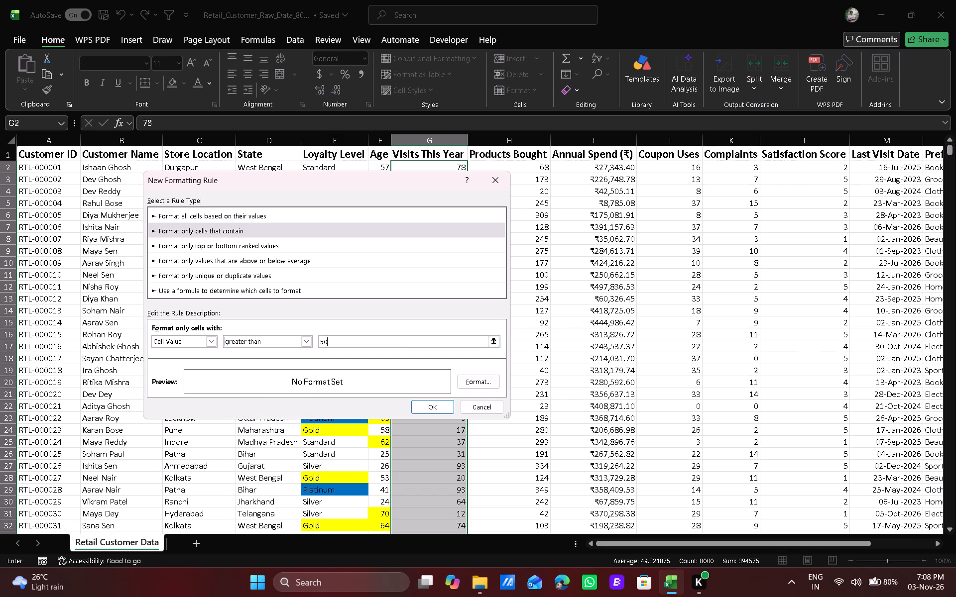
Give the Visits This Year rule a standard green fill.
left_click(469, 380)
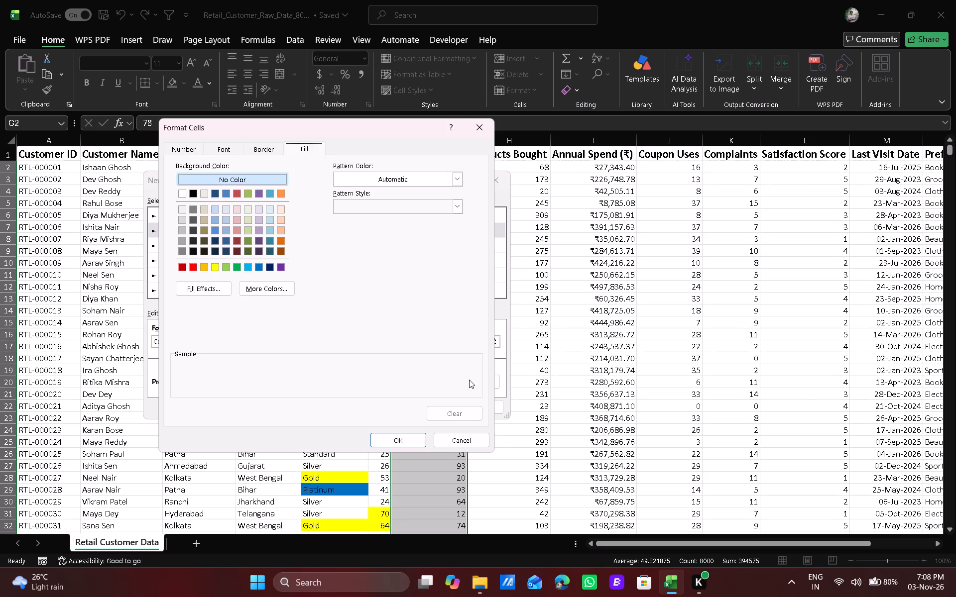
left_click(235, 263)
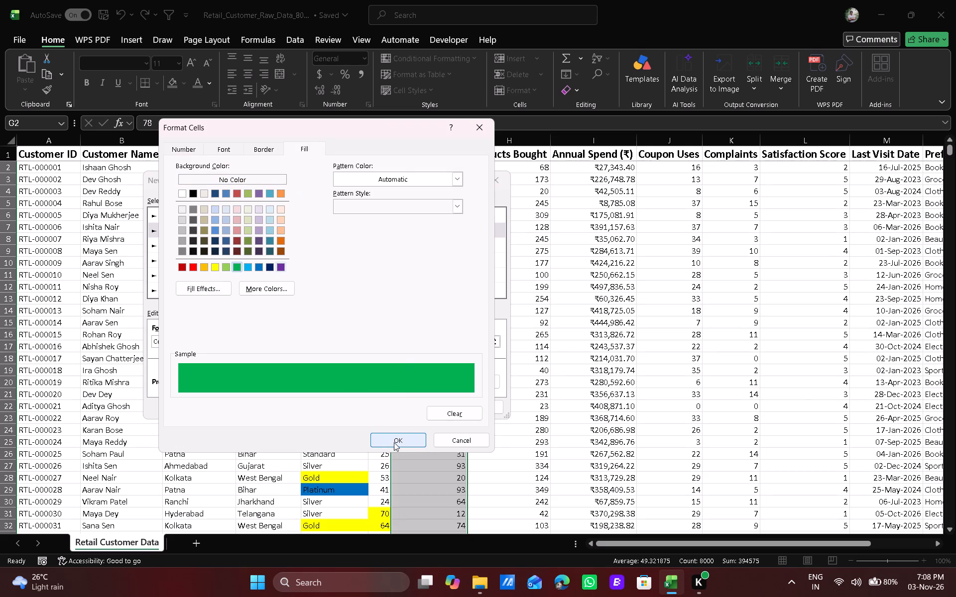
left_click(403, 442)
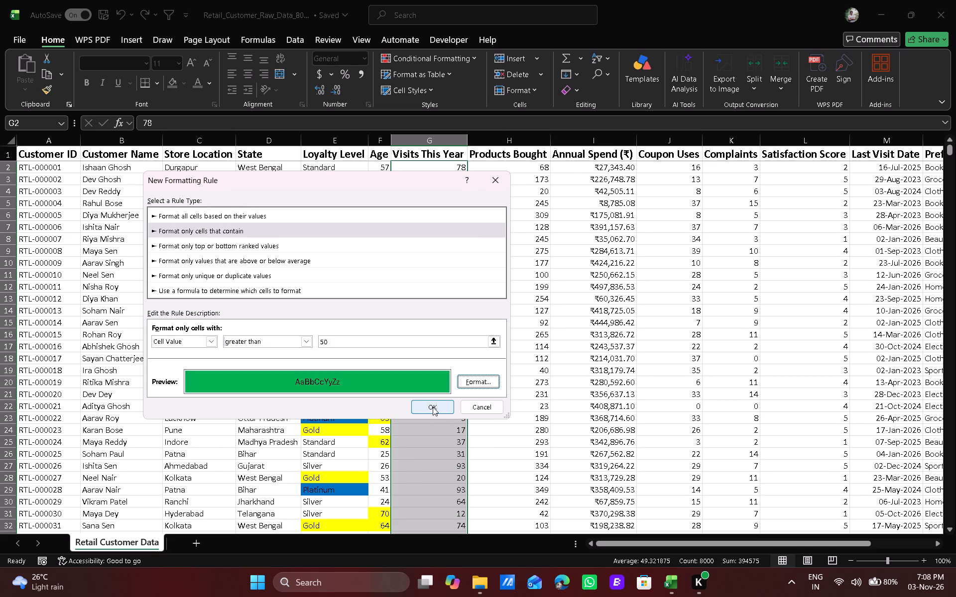
Set the Visits This Year rule's fill to standard light green, apply the rule and deselect the column.
left_click(472, 386)
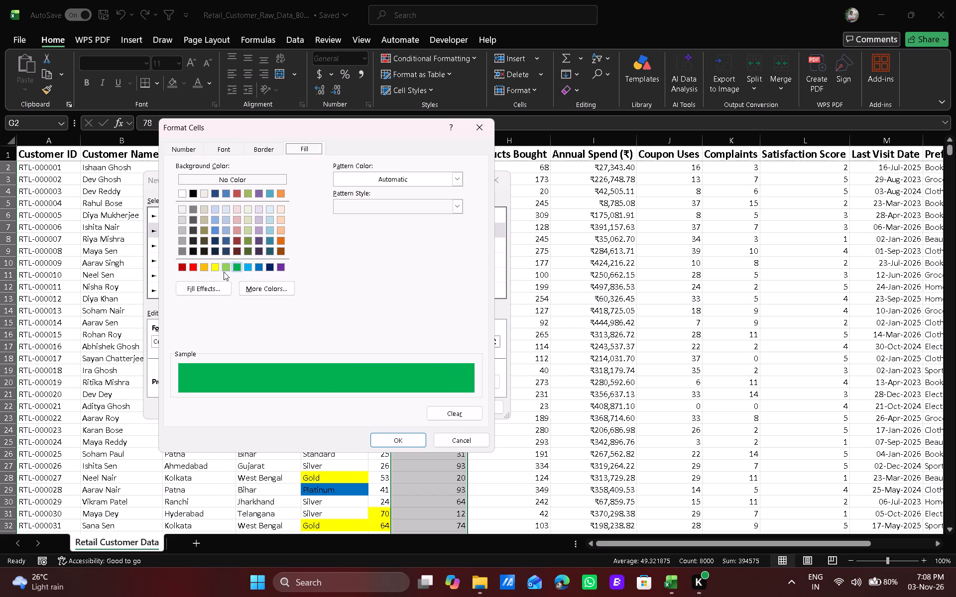
left_click(224, 272)
left_click(407, 440)
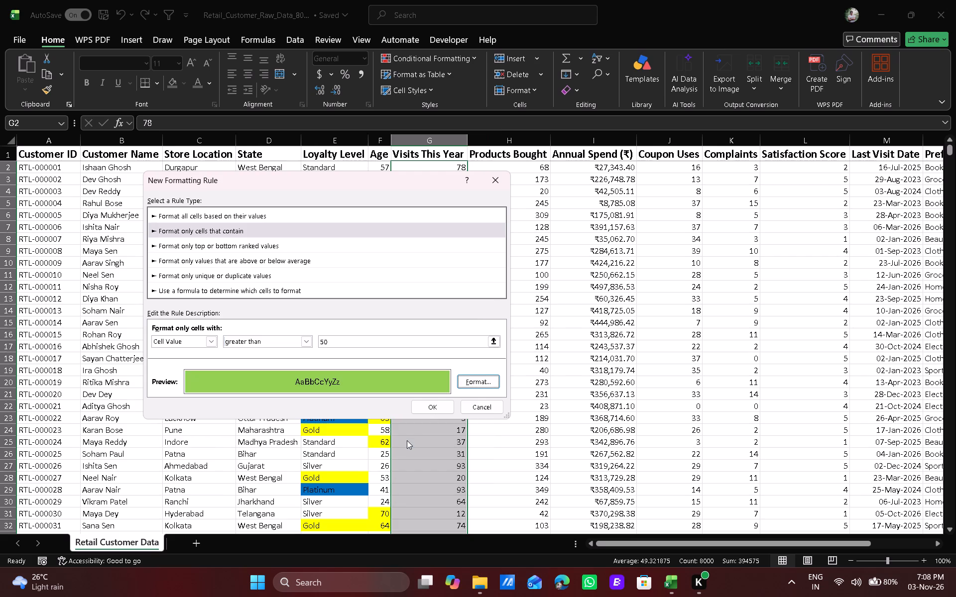
left_click(439, 404)
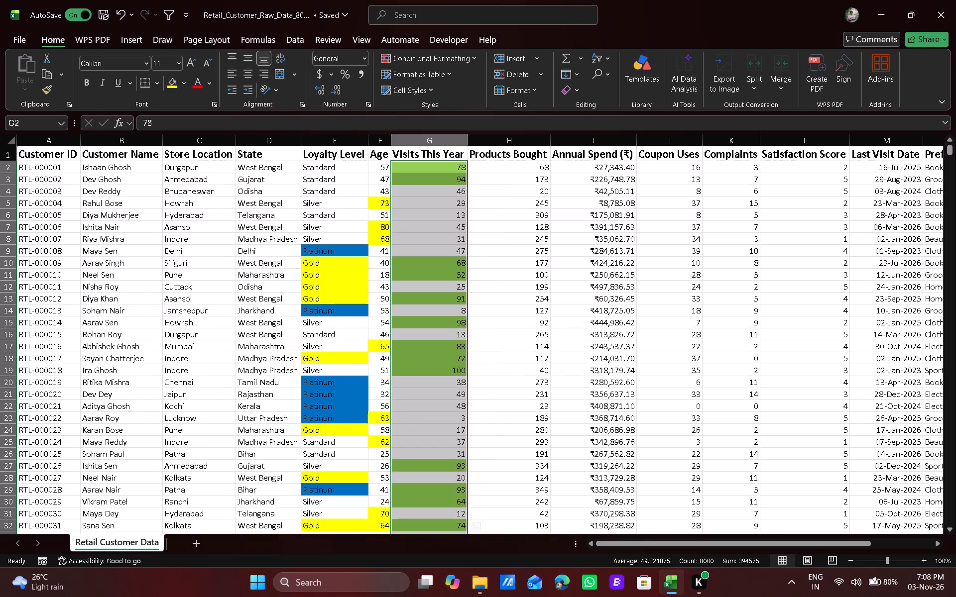
left_click(492, 296)
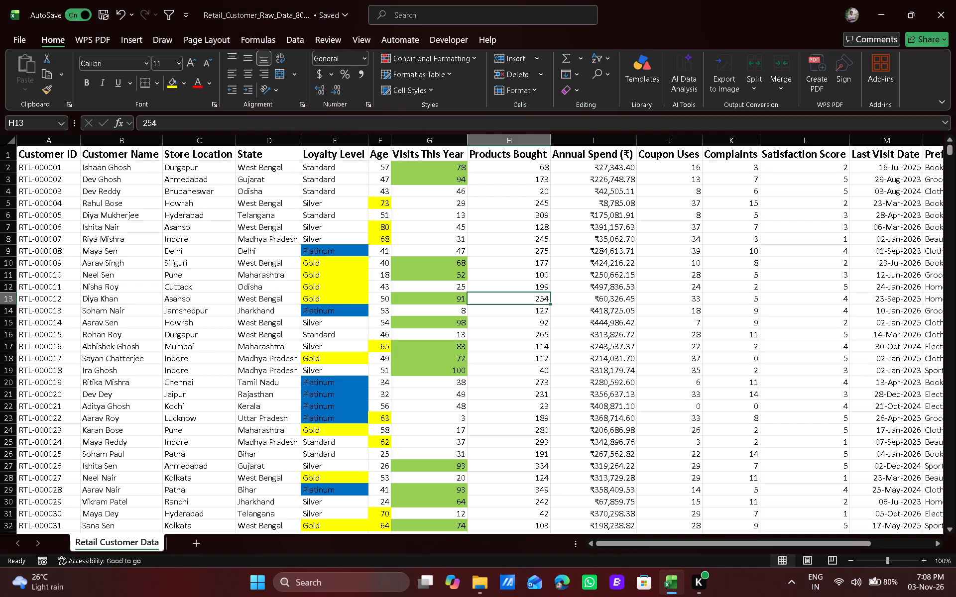
Create a cell-value conditional formatting rule for all Products Bought data cells from H2 down, matching values greater than 200.
scroll(438, 274, "up", 1)
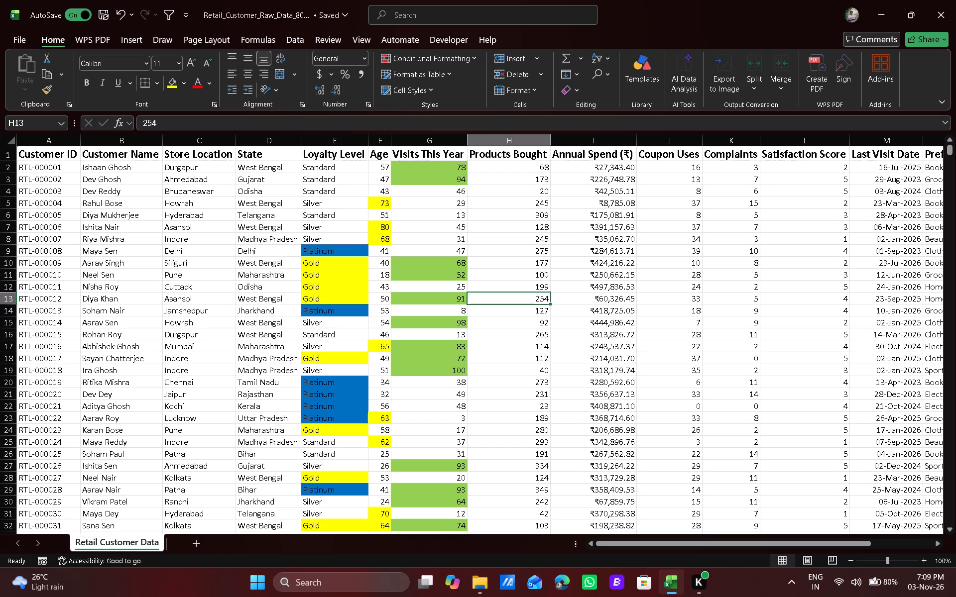
left_click(530, 168)
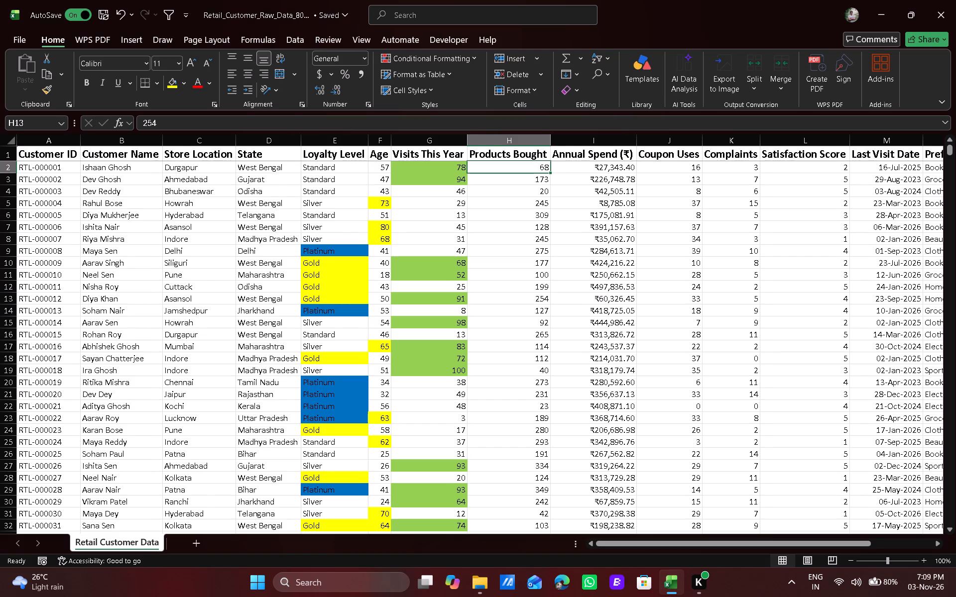
key("ctrl+shift+Down")
key("ctrl+BackSpace")
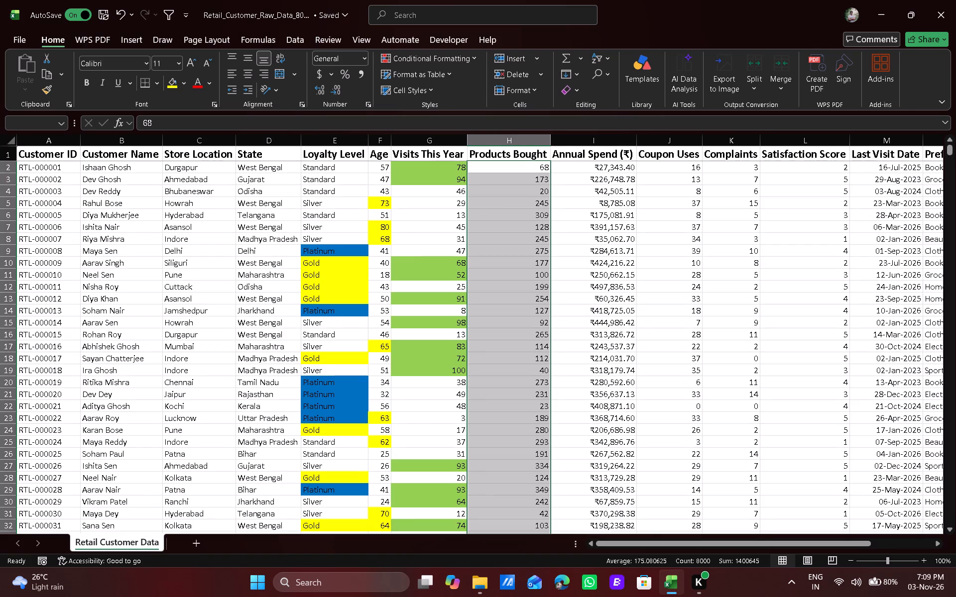
left_click(452, 59)
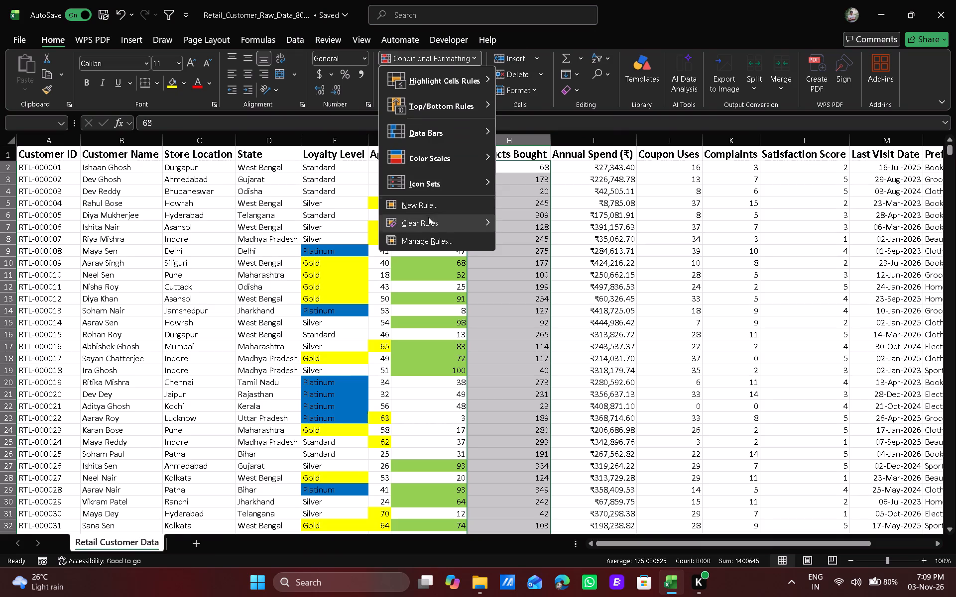
left_click(430, 210)
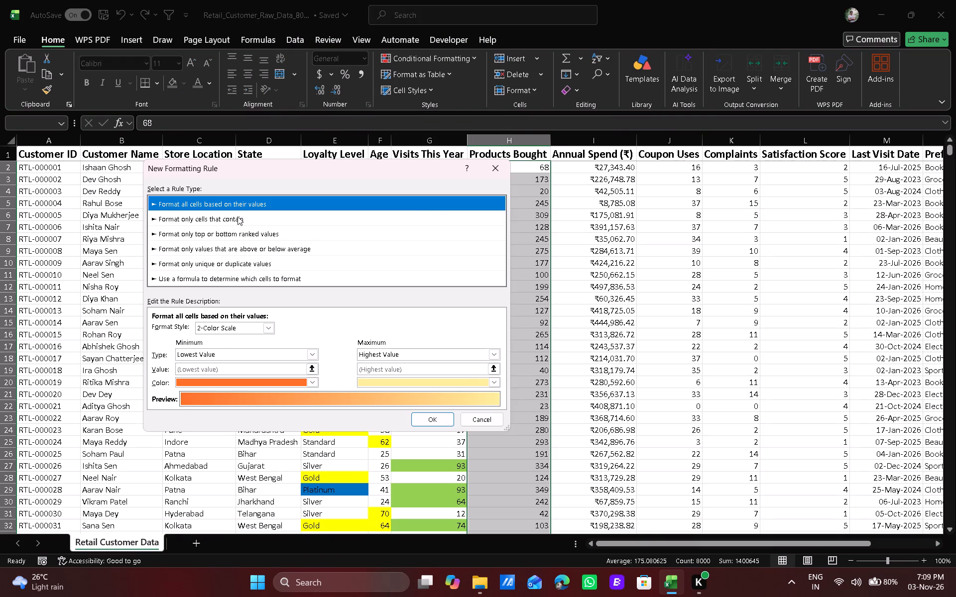
left_click(238, 216)
left_click(253, 326)
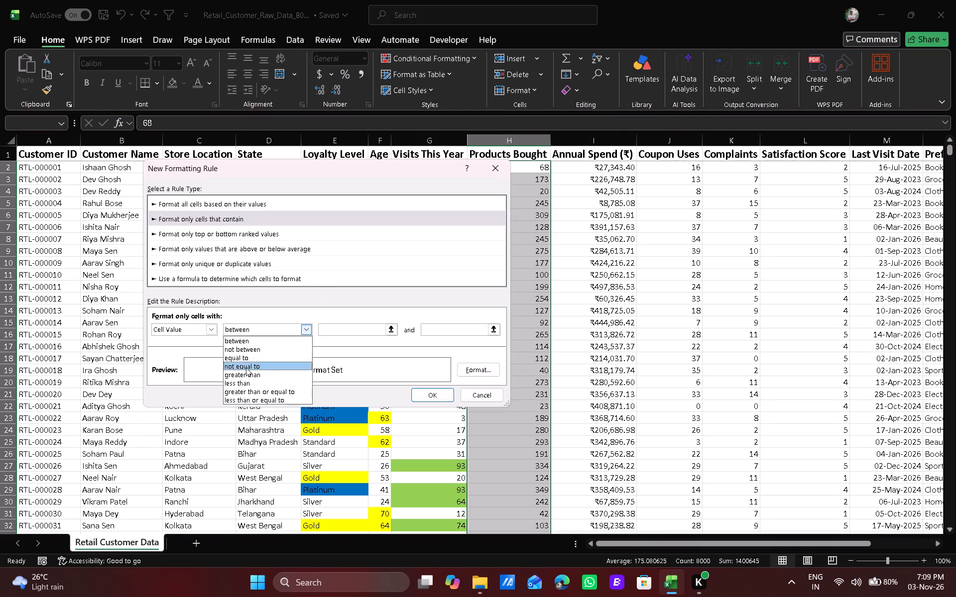
left_click(242, 373)
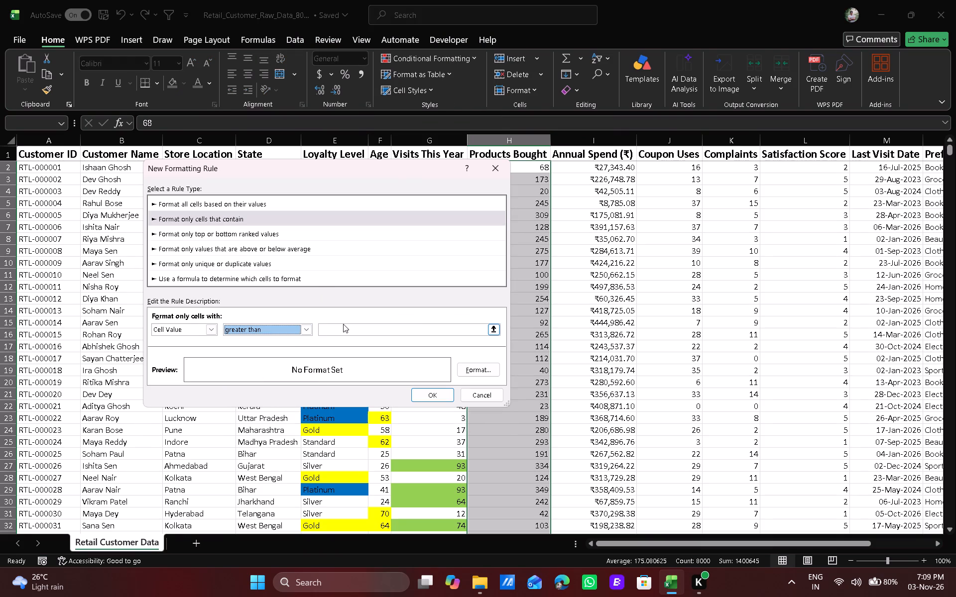
left_click(345, 332)
type("200")
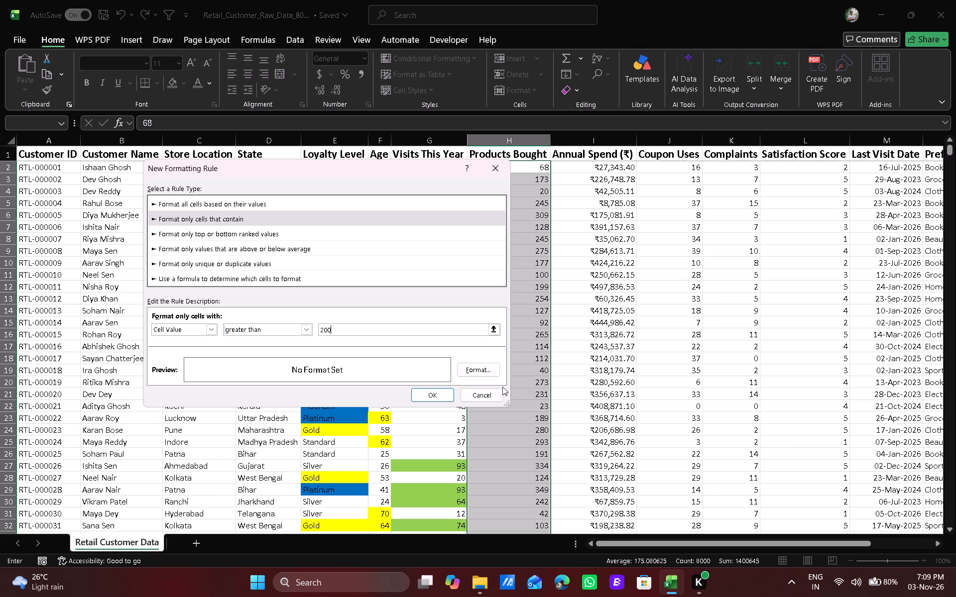
Give the Products Bought rule a standard blue fill and apply it to the column's data cells.
left_click(477, 369)
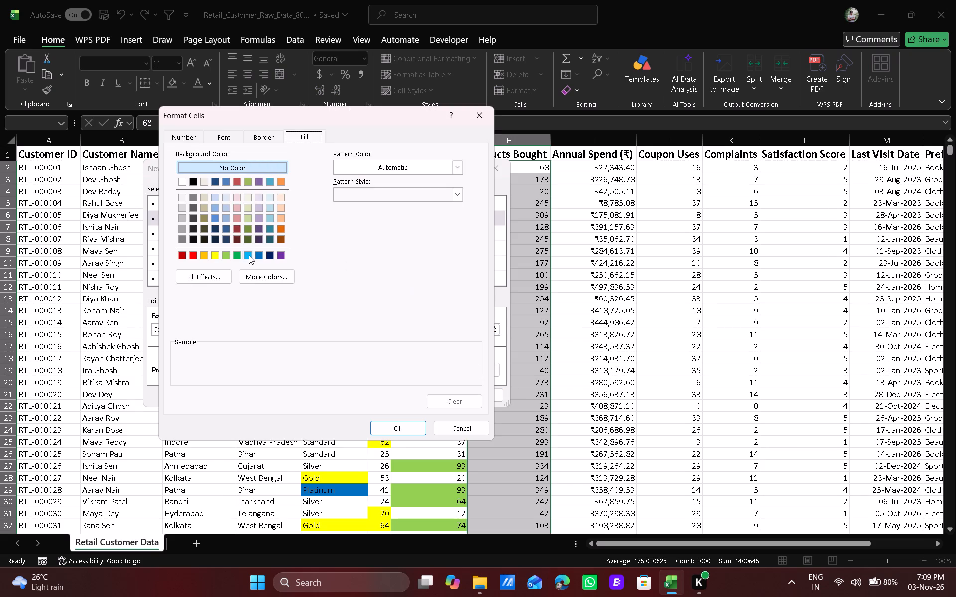
left_click(258, 254)
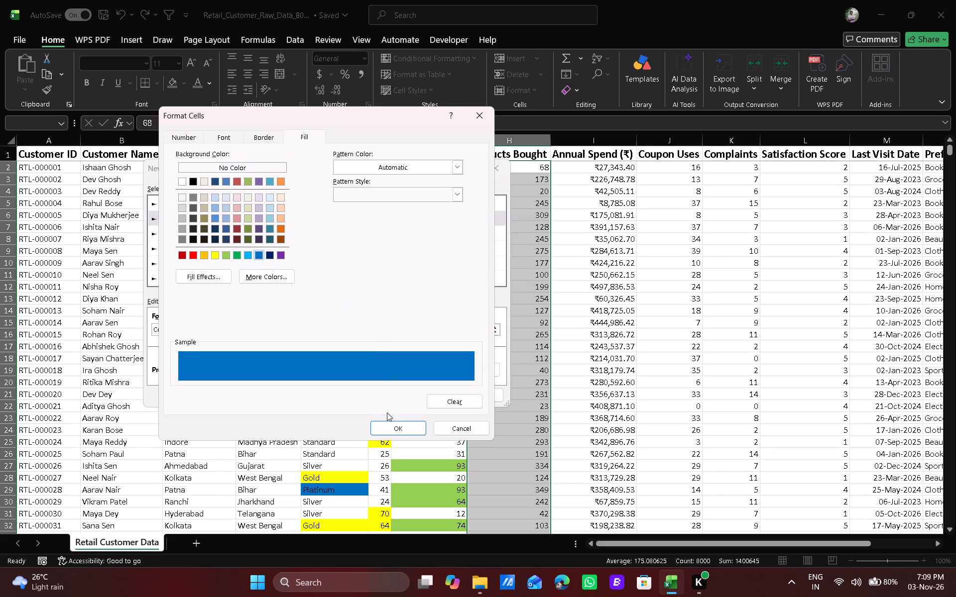
left_click(409, 433)
left_click(433, 398)
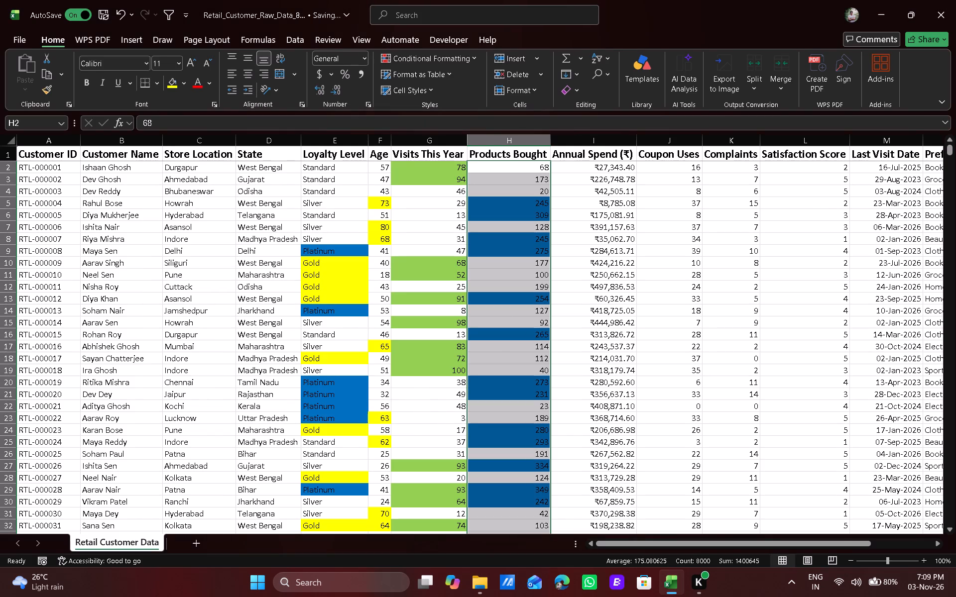
Create a cell-value conditional formatting rule for all Annual Spend data cells from I2 down, matching values greater than 250,000.
left_click(605, 169)
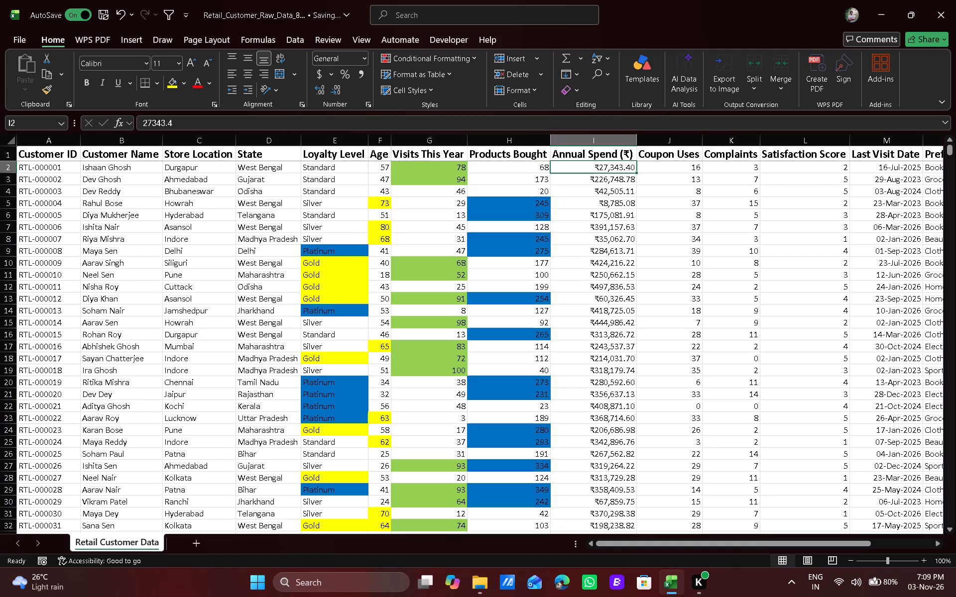
key("ctrl+shift+Down")
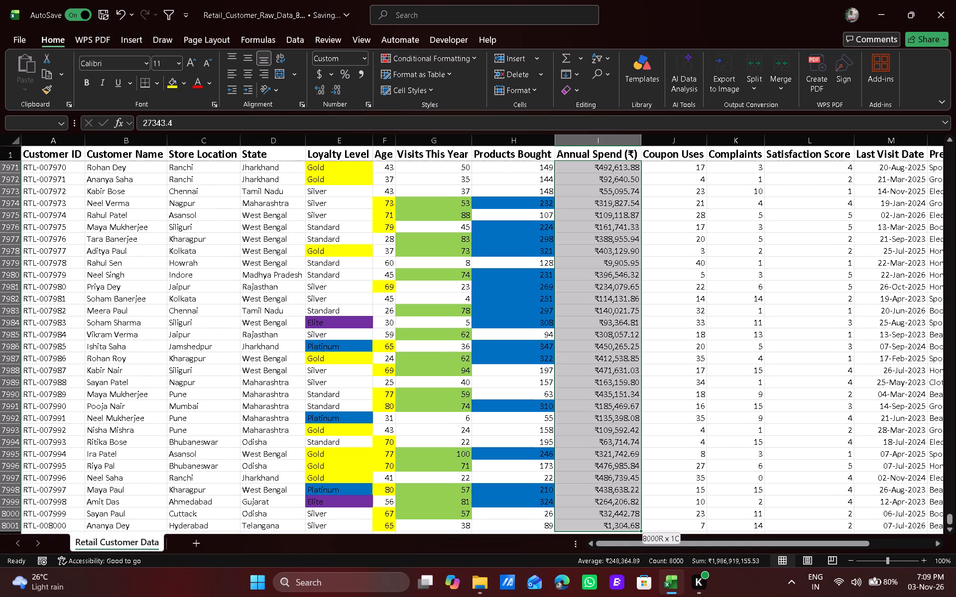
key("ctrl+BackSpace")
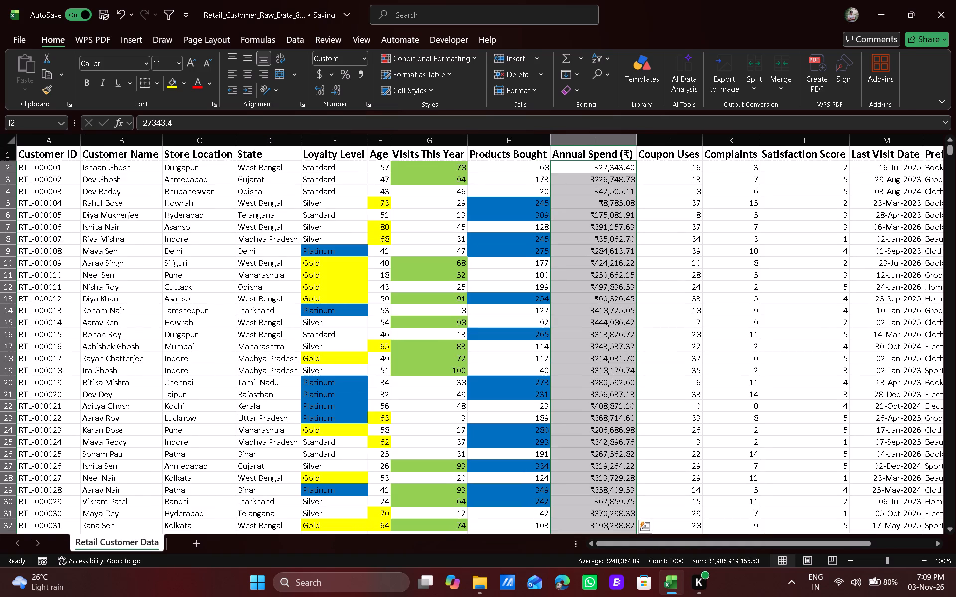
left_click(456, 53)
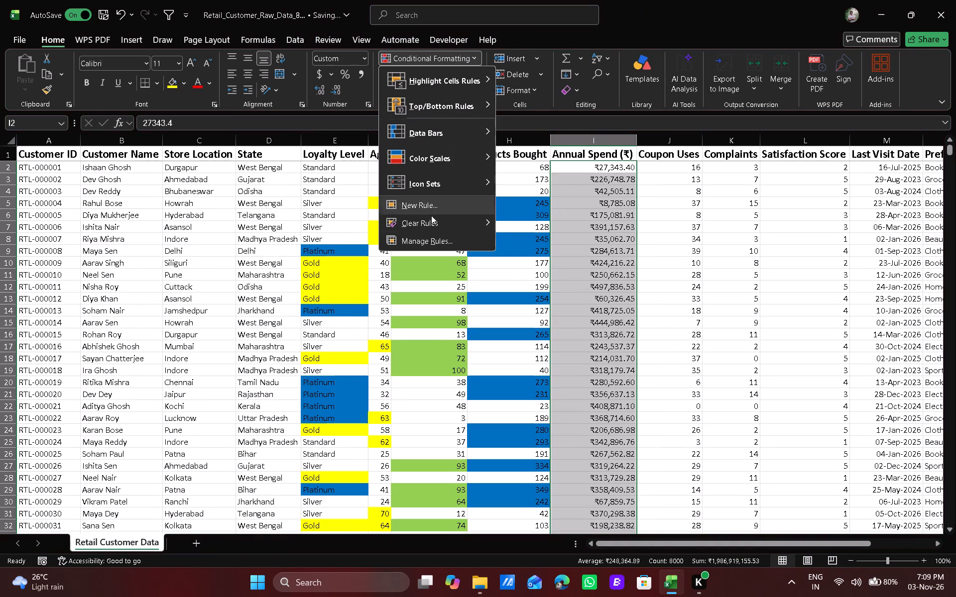
left_click(434, 202)
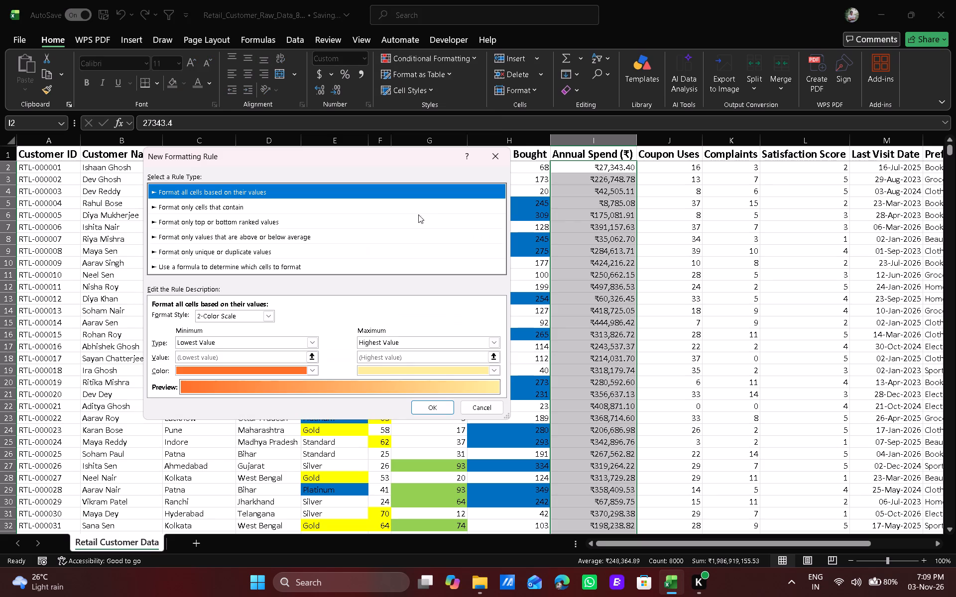
left_click(267, 208)
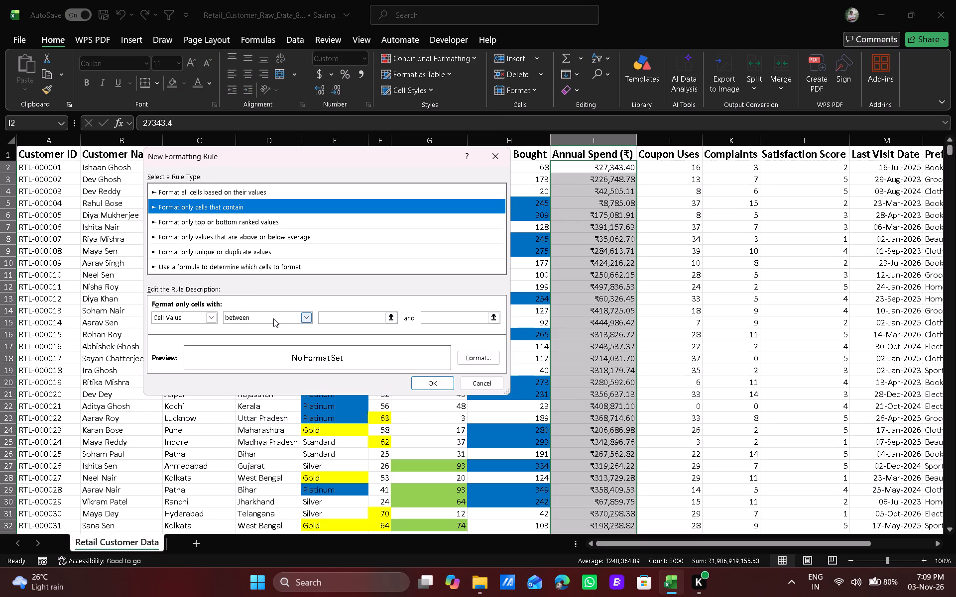
left_click(273, 318)
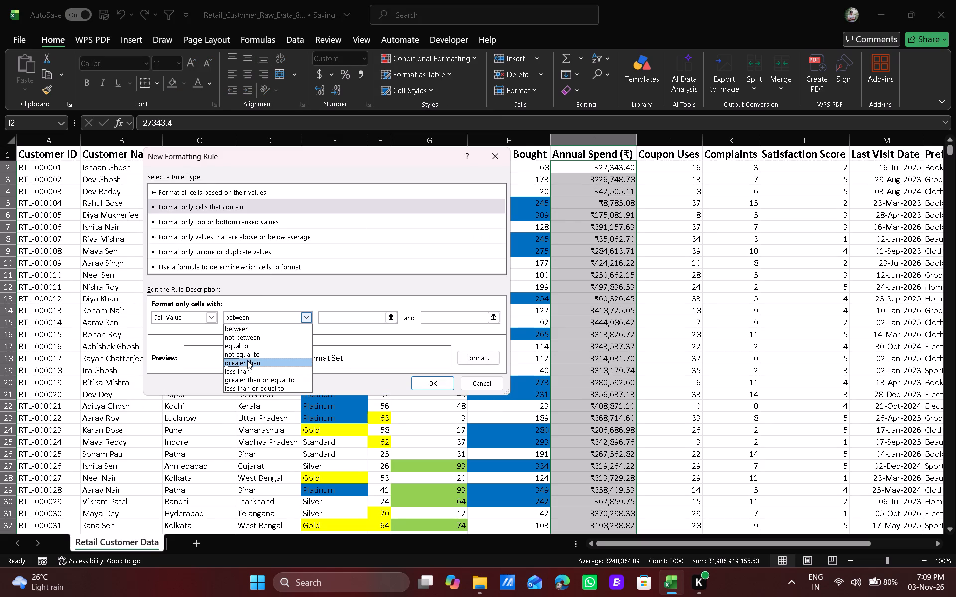
left_click(248, 360)
left_click(332, 318)
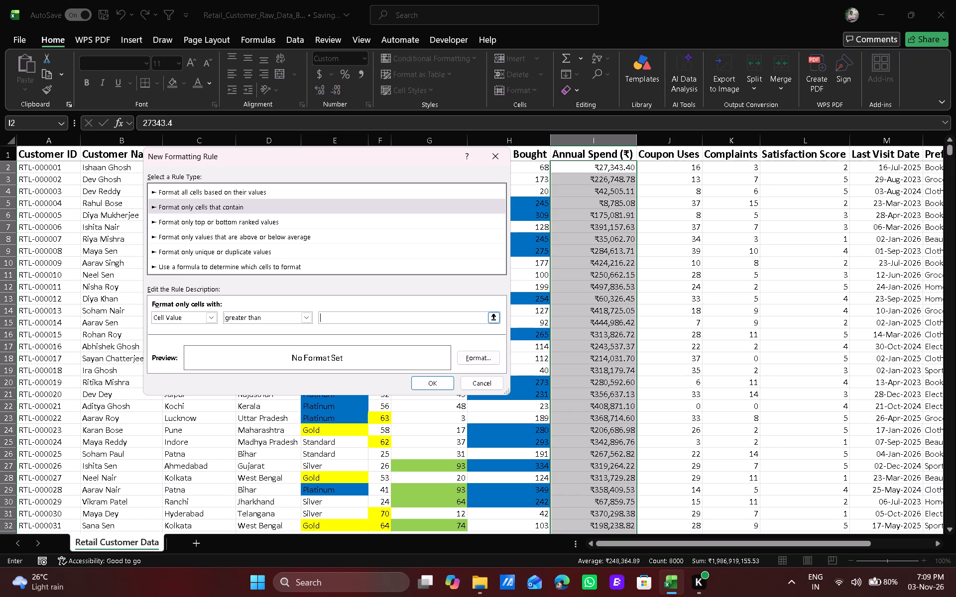
type("250,")
type("000")
Give the Annual Spend rule the second-darkest olive green theme fill and apply it to the column's data cells.
left_click(487, 359)
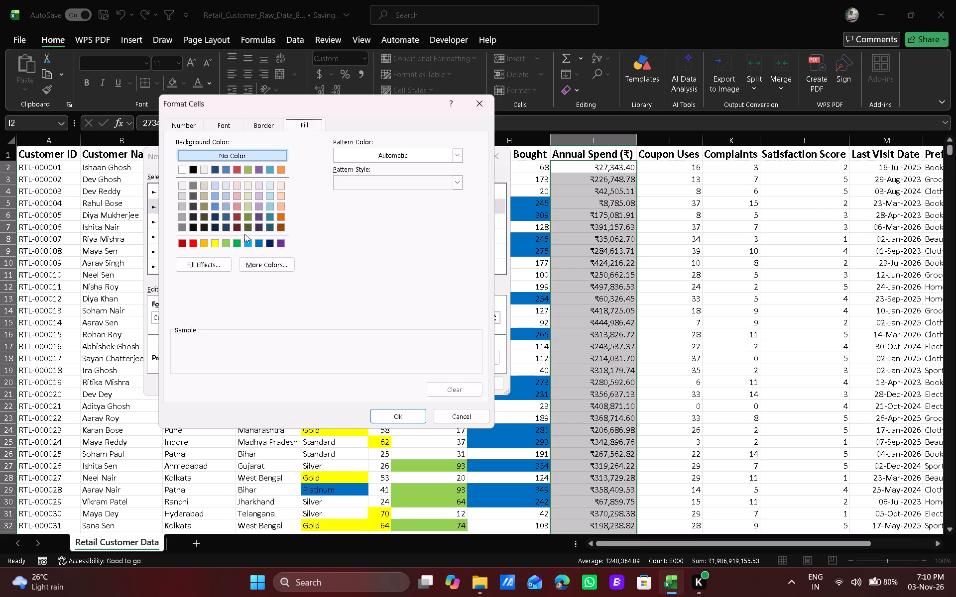
left_click(247, 217)
left_click(404, 414)
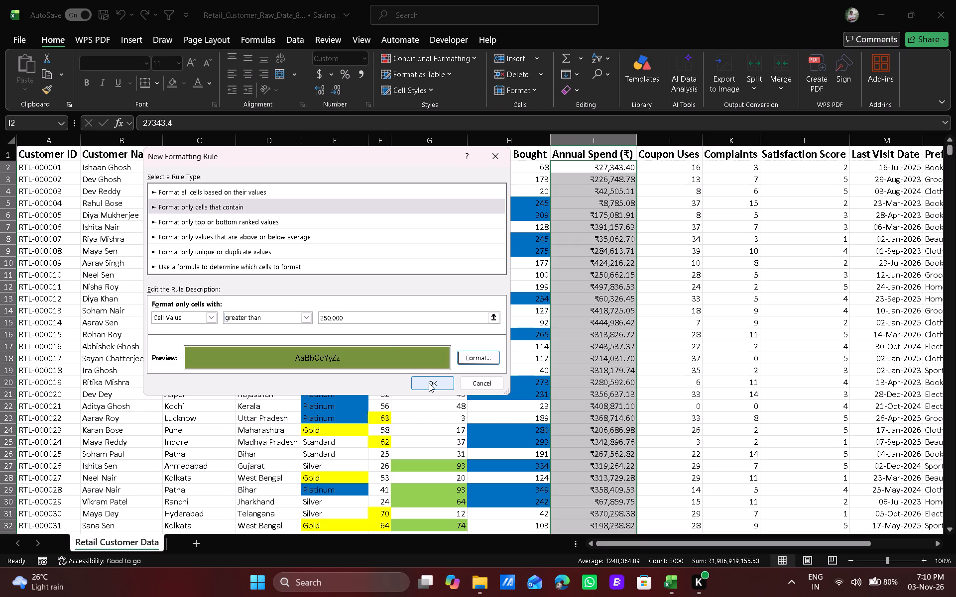
left_click(429, 383)
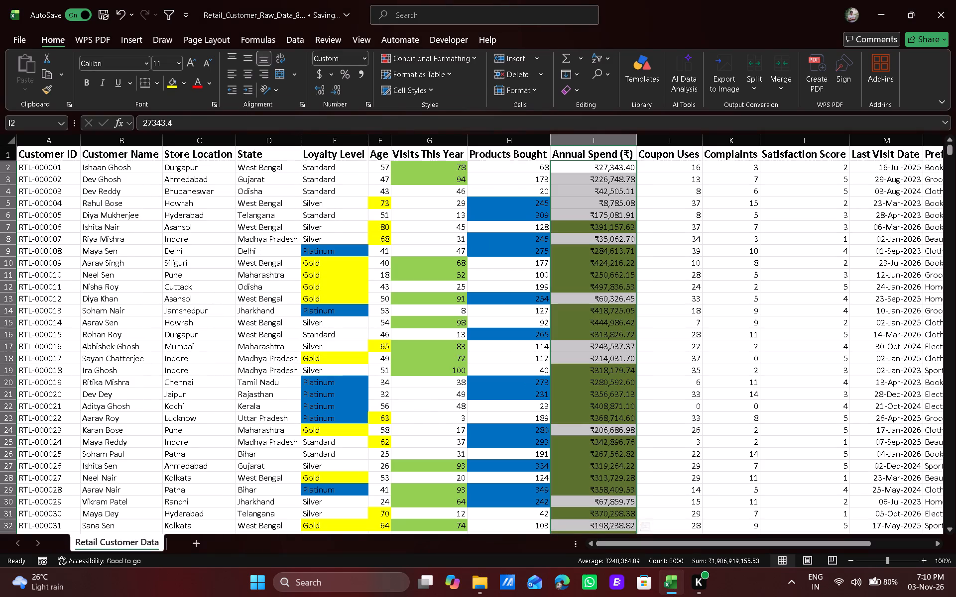
Create a cell-value conditional formatting rule for all Coupon Uses data cells from J2 down, matching values greater than 20.
left_click(685, 169)
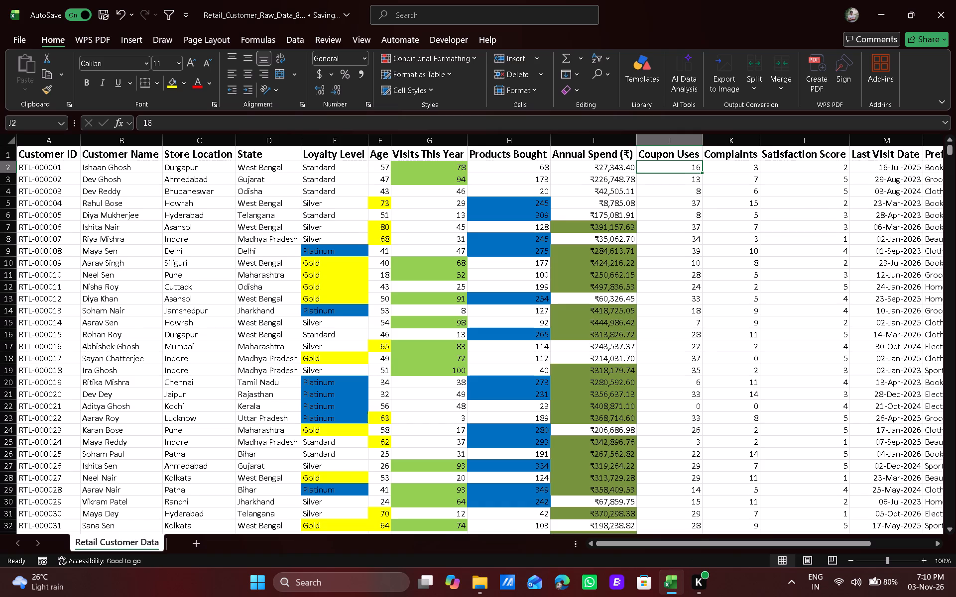
key("ctrl+shift+Down")
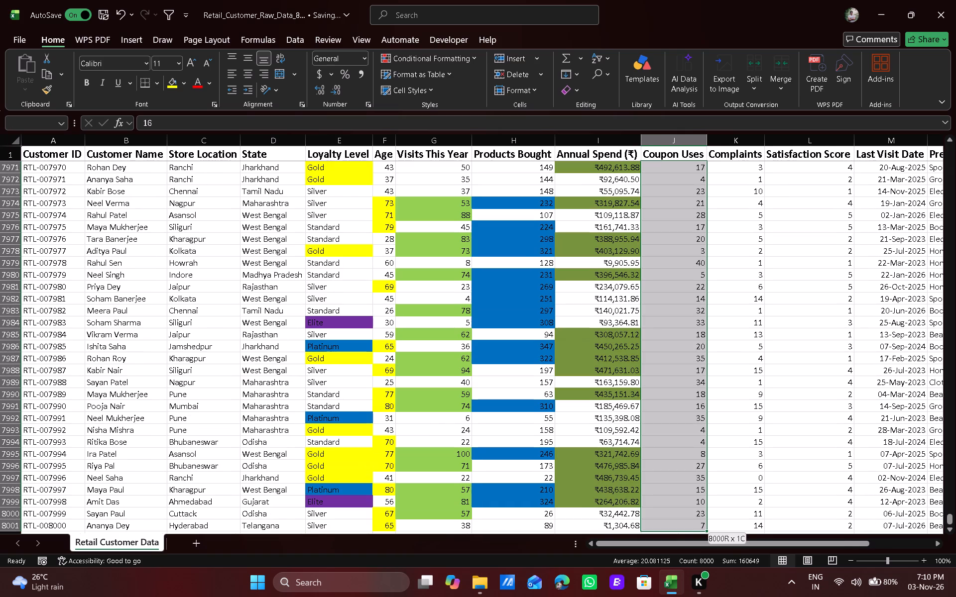
key("ctrl+BackSpace")
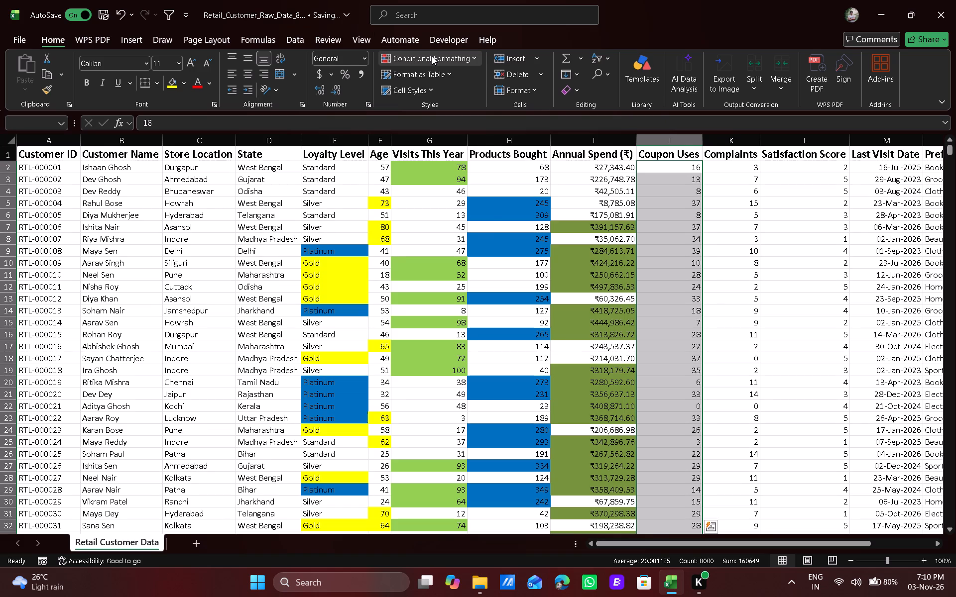
left_click(432, 56)
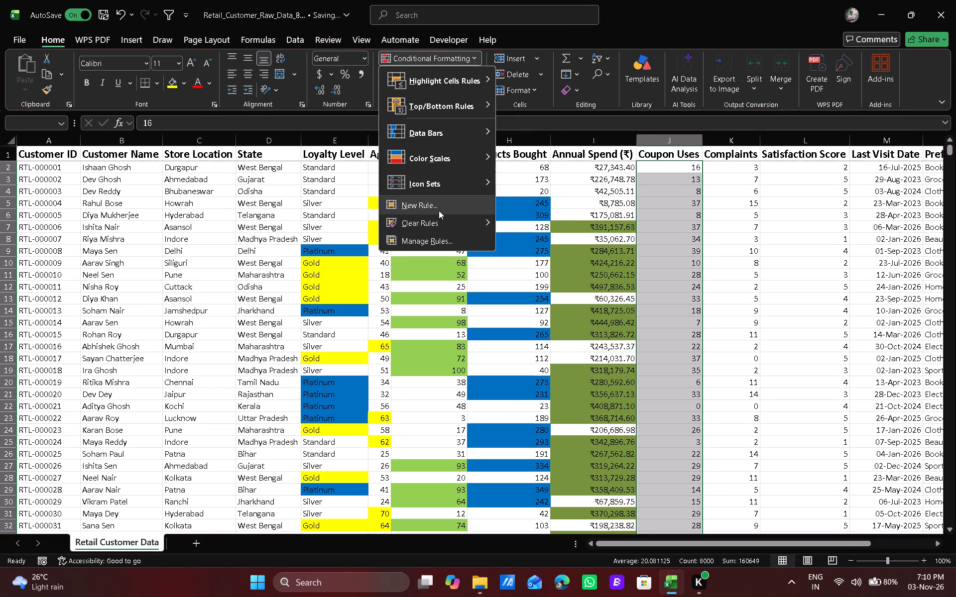
left_click(439, 211)
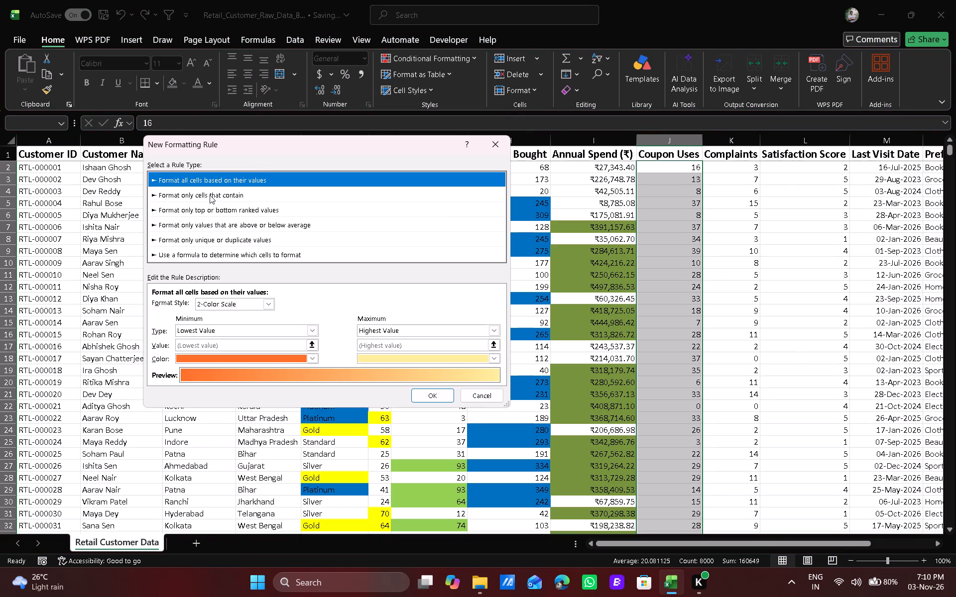
left_click(210, 195)
left_click(240, 304)
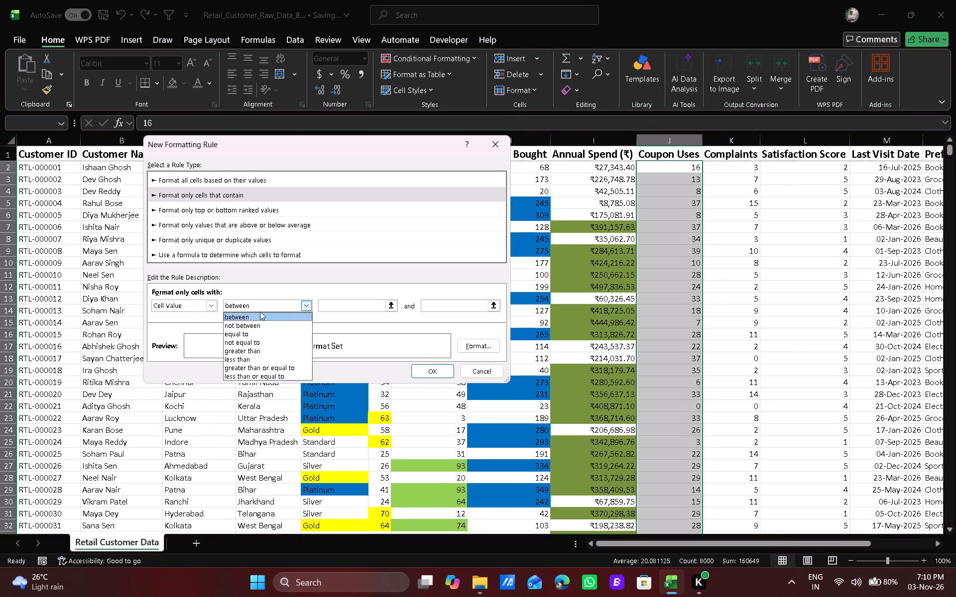
left_click(253, 351)
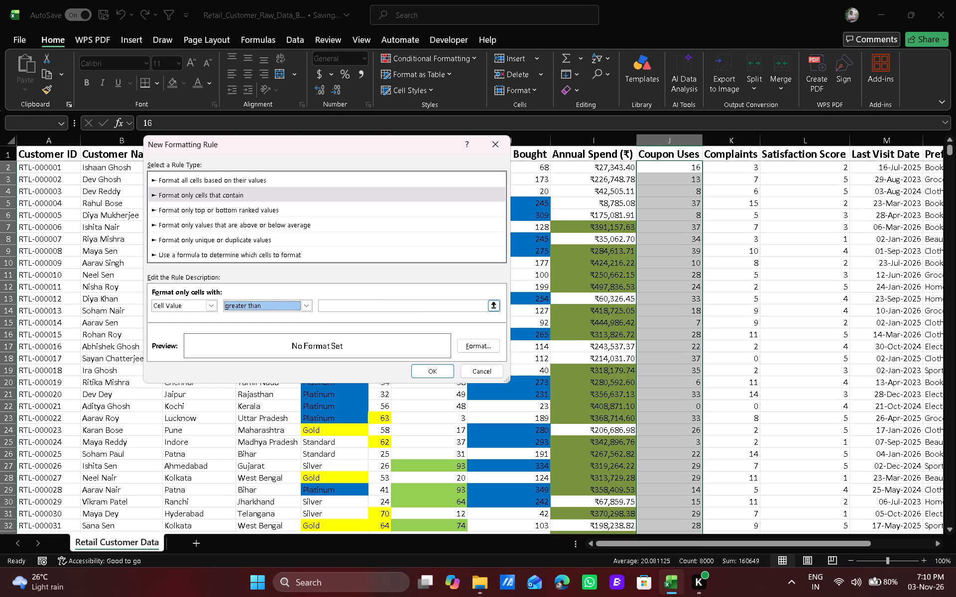
left_click(336, 304)
type("20")
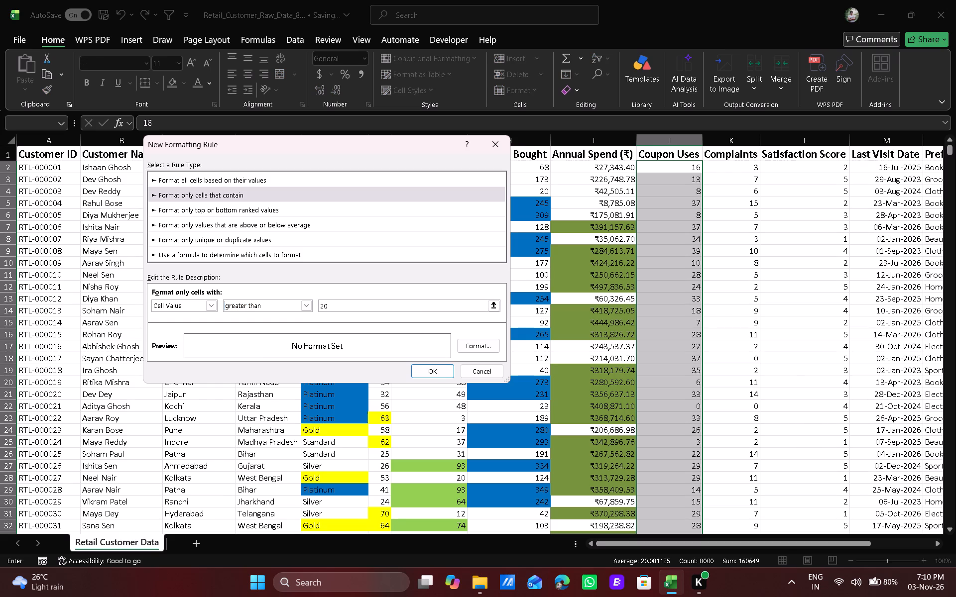
Give the Coupon Uses rule the second-darkest orange theme fill and apply it to the column's data cells.
left_click(478, 344)
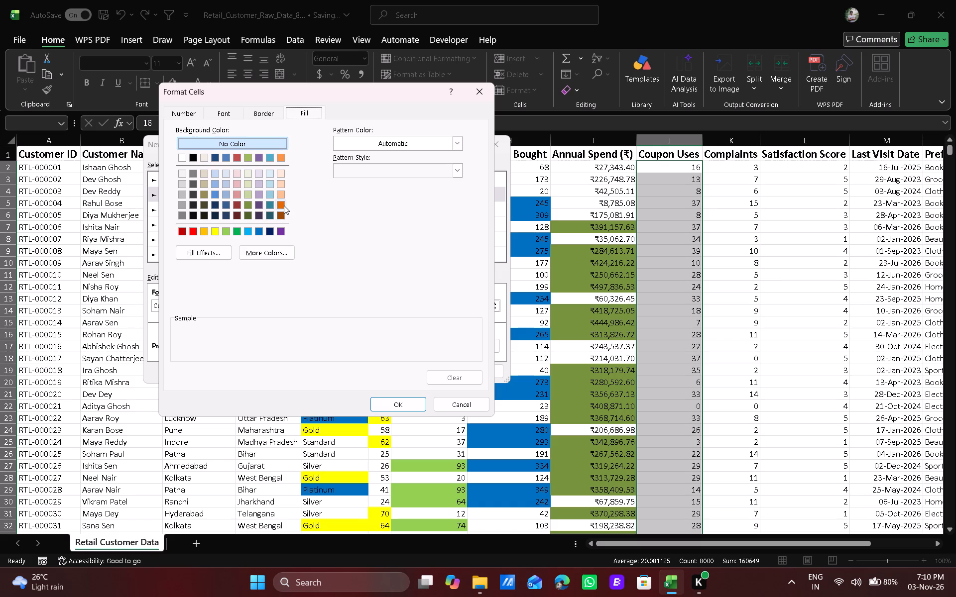
left_click(284, 205)
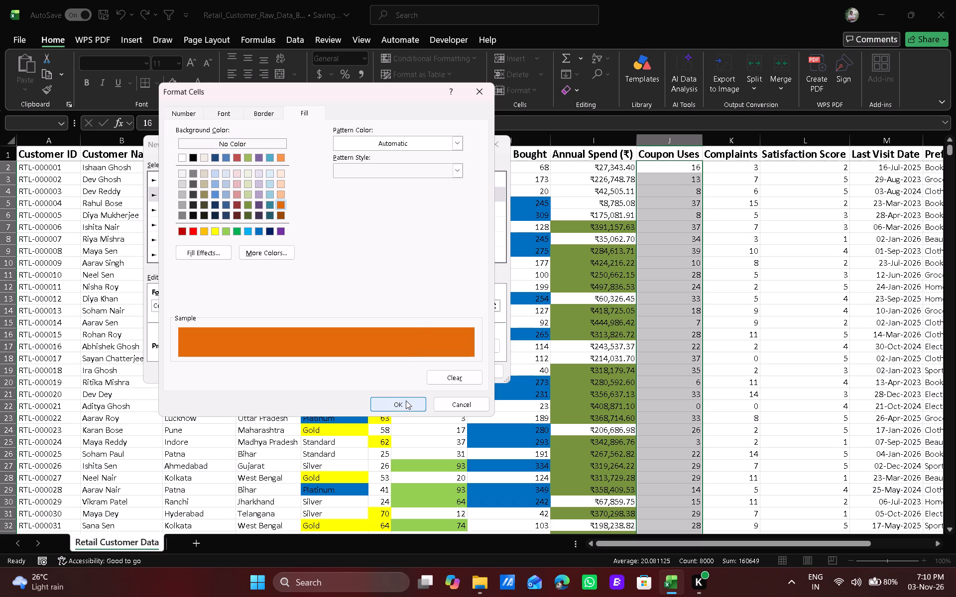
left_click(406, 400)
left_click(438, 369)
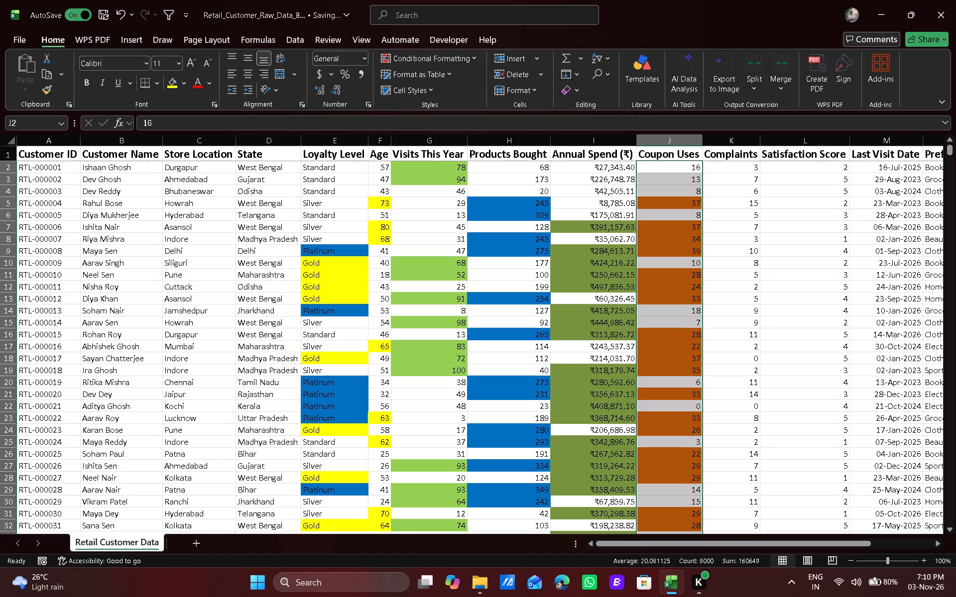
Create a cell-value conditional formatting rule for all Complaints data cells from K2 down, matching values greater than 5.
left_click(735, 170)
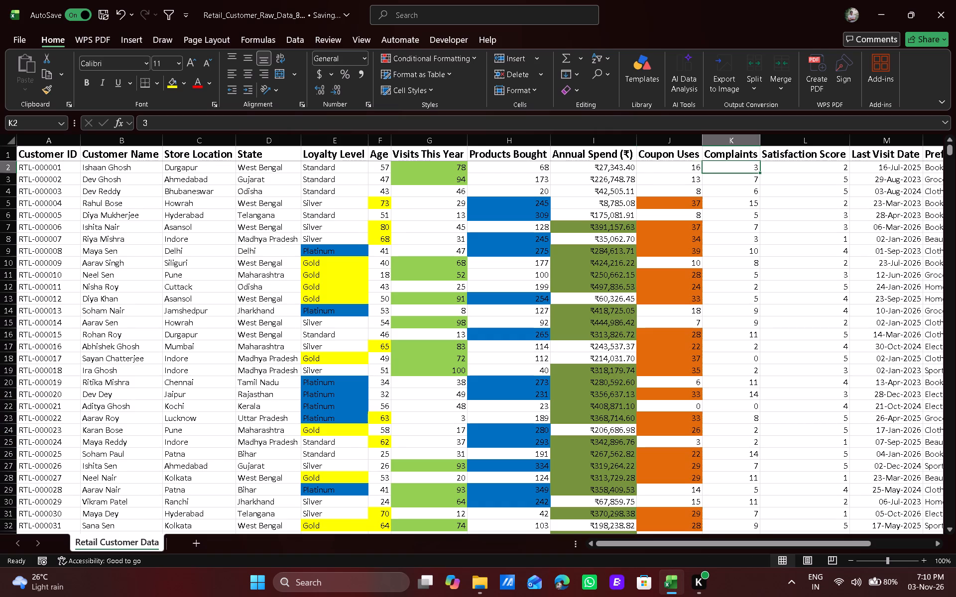
key("ctrl+shift+Down")
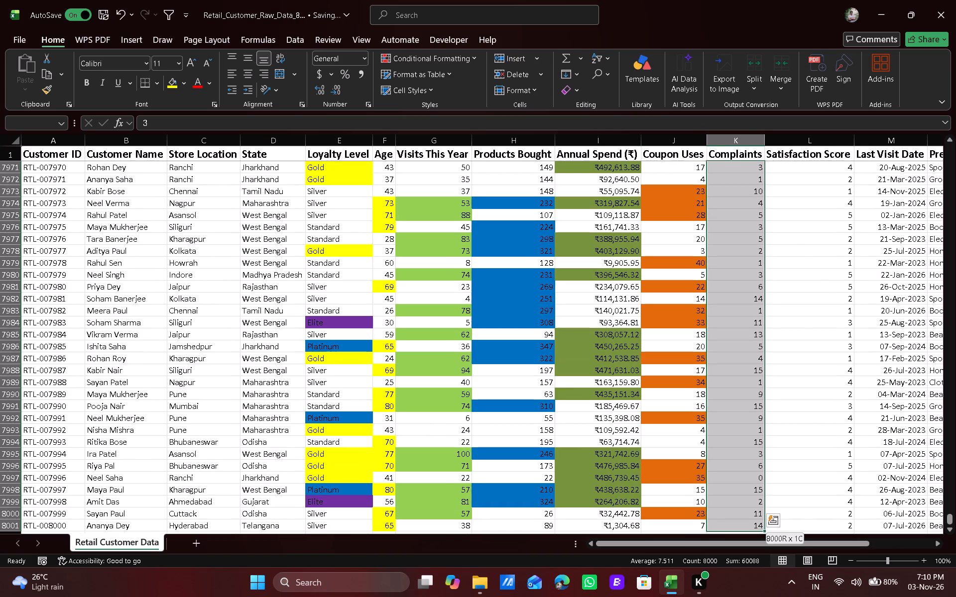
key("ctrl+BackSpace")
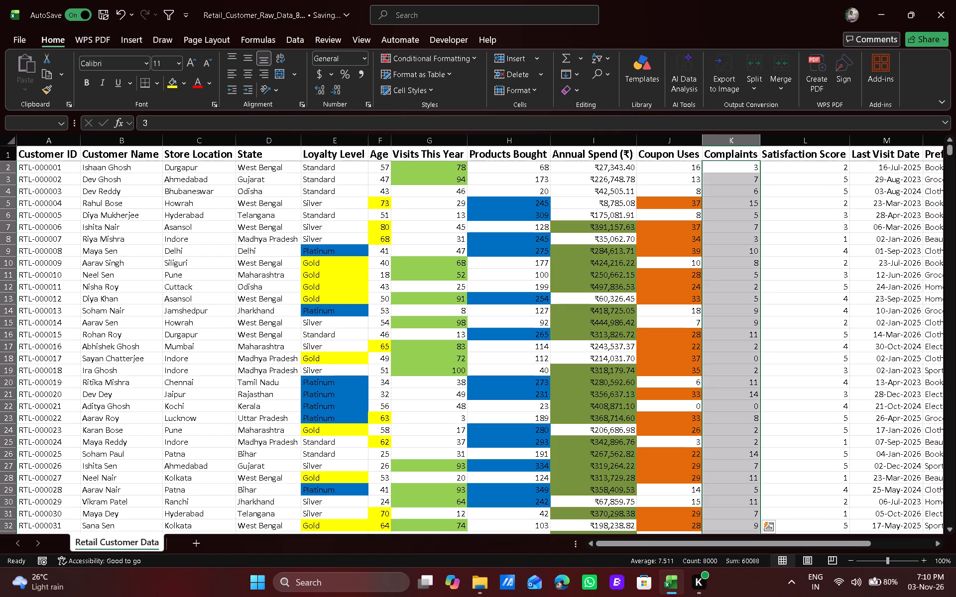
left_click(445, 57)
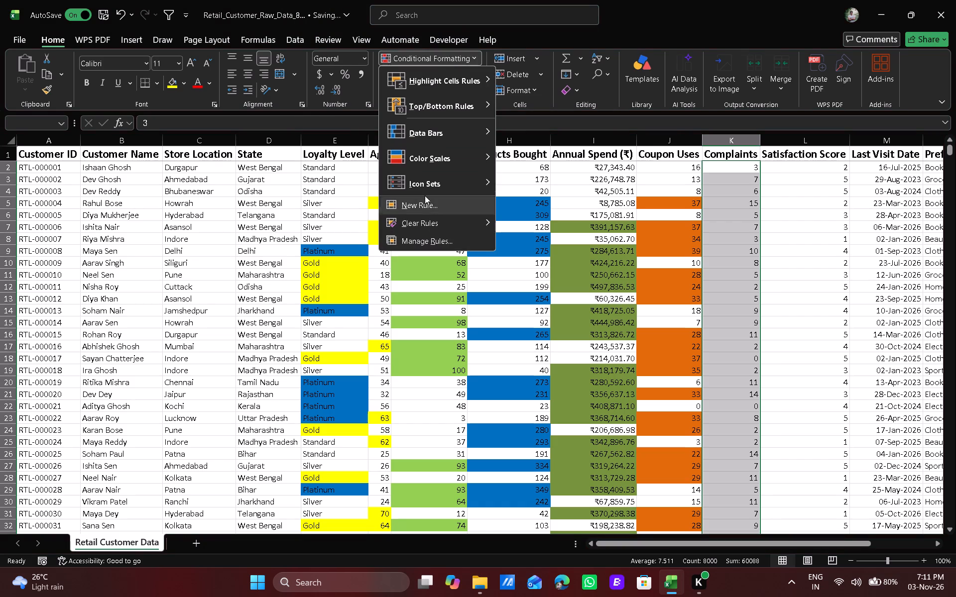
left_click(425, 203)
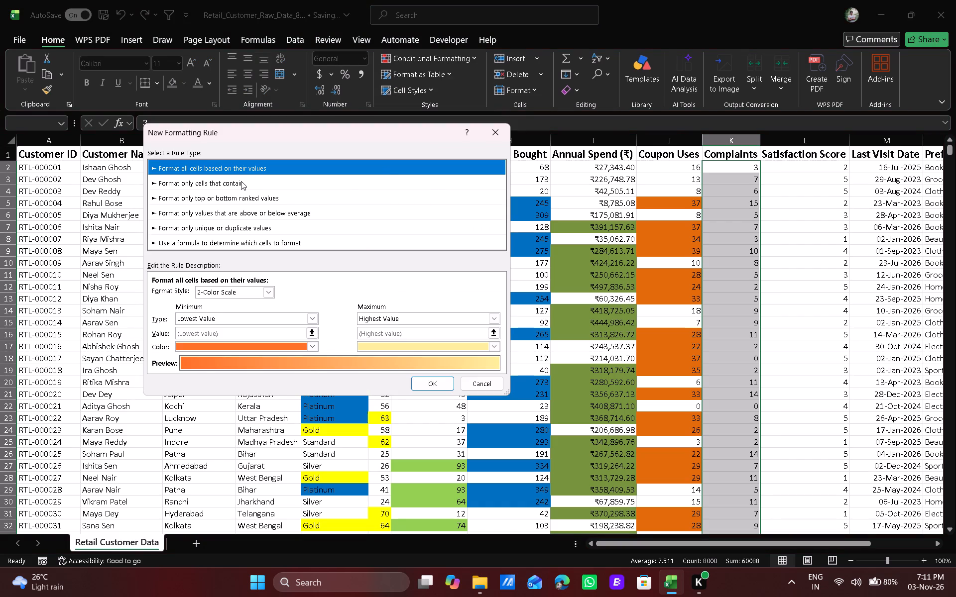
left_click(239, 180)
left_click(251, 293)
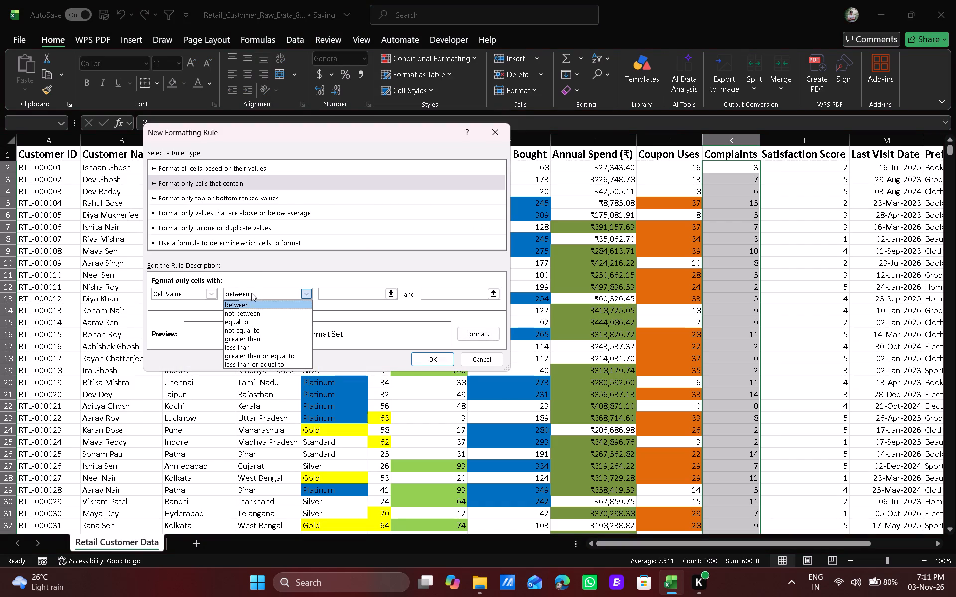
left_click(257, 340)
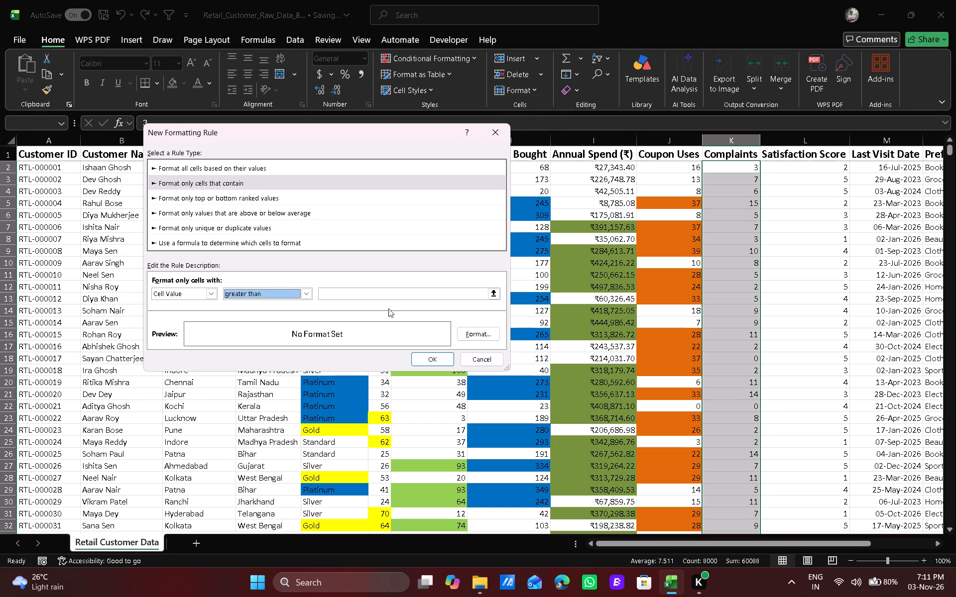
left_click(360, 292)
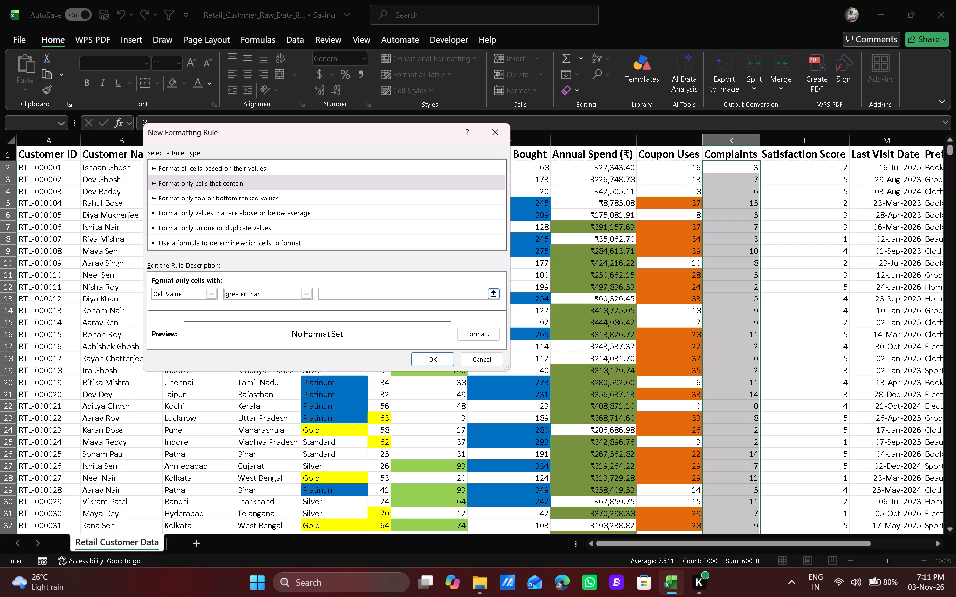
key("5")
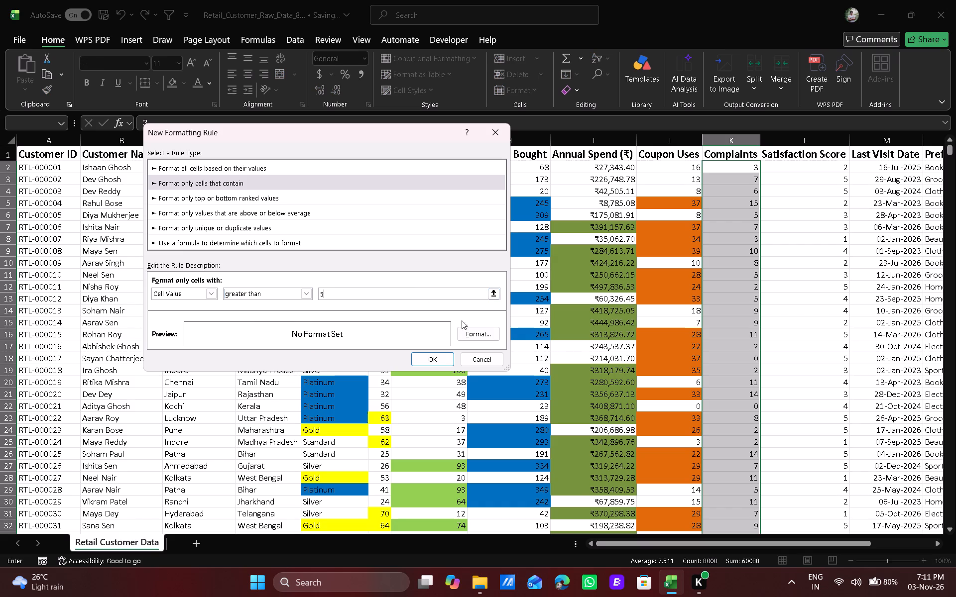
Give the Complaints rule the standard red fill and apply it to the column's data cells.
left_click(482, 328)
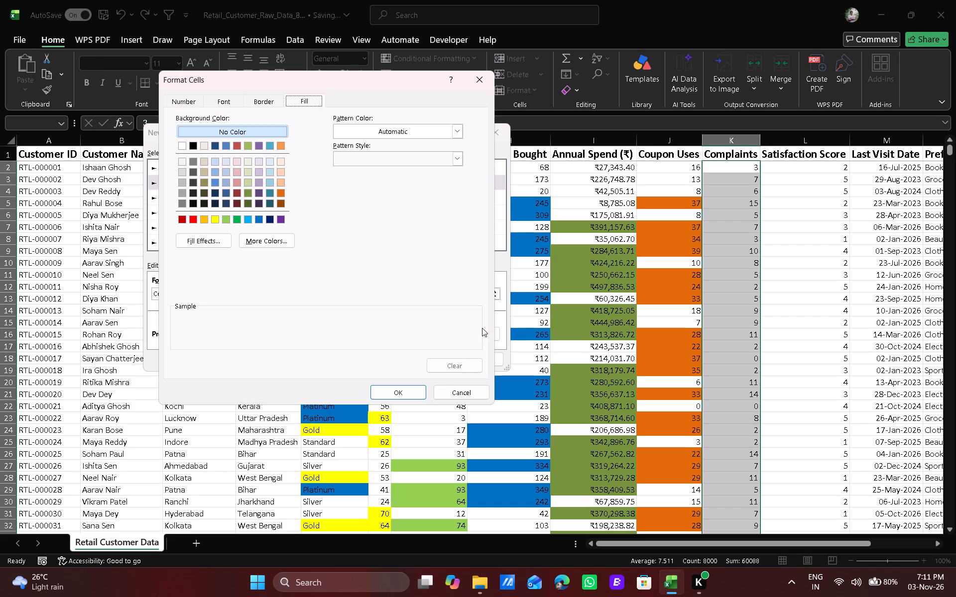
left_click(192, 220)
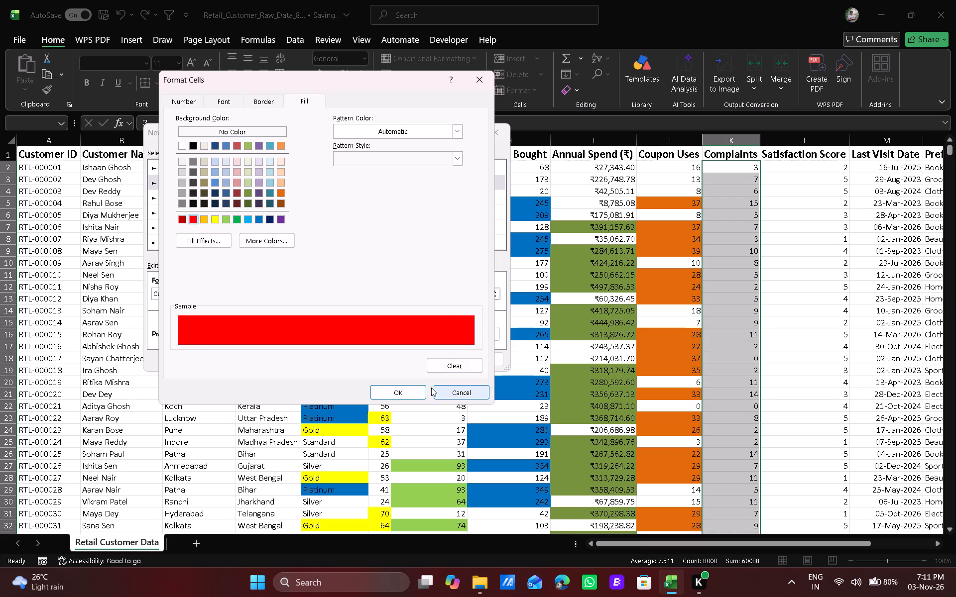
left_click(398, 391)
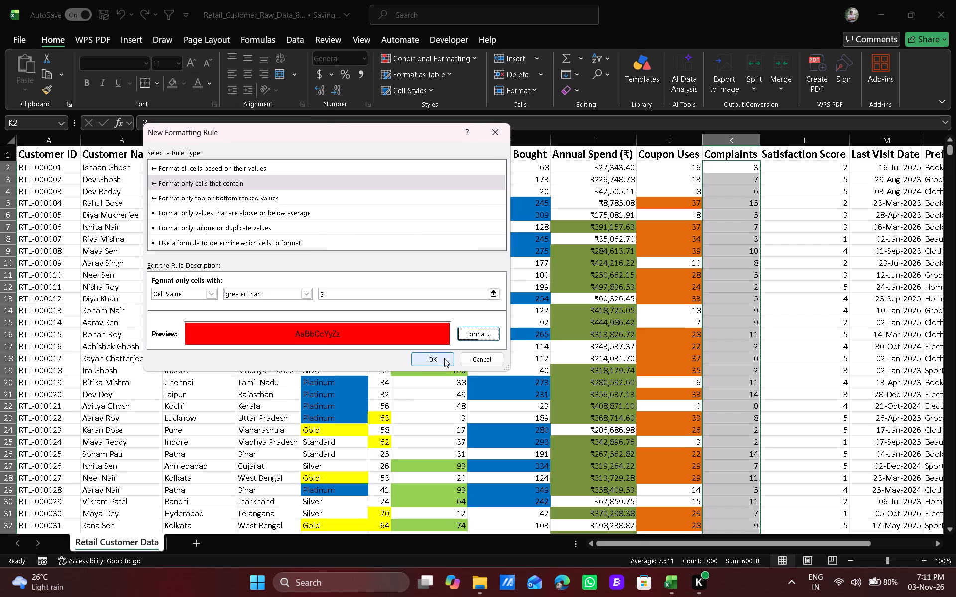
left_click(444, 358)
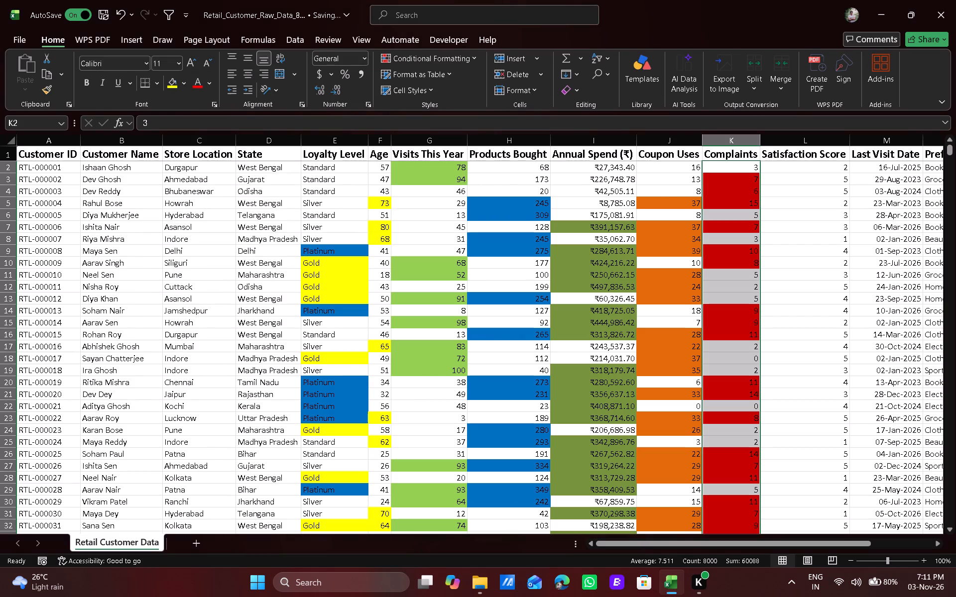
Create a cell-value conditional formatting rule for all Satisfaction Score data cells from L2 down, matching values less than 3.
left_click(815, 165)
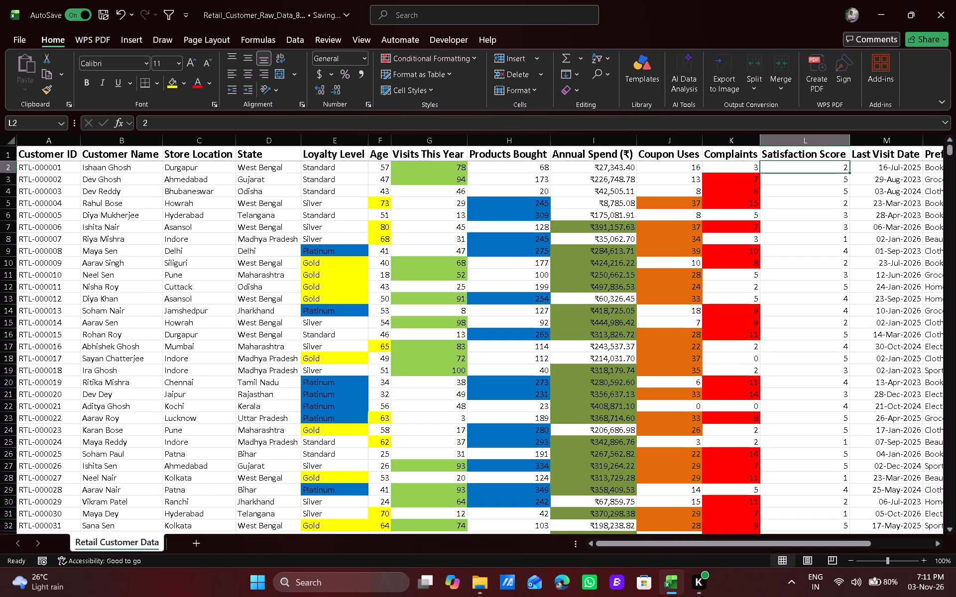
key("ctrl+shift+Down")
key("ctrl+BackSpace")
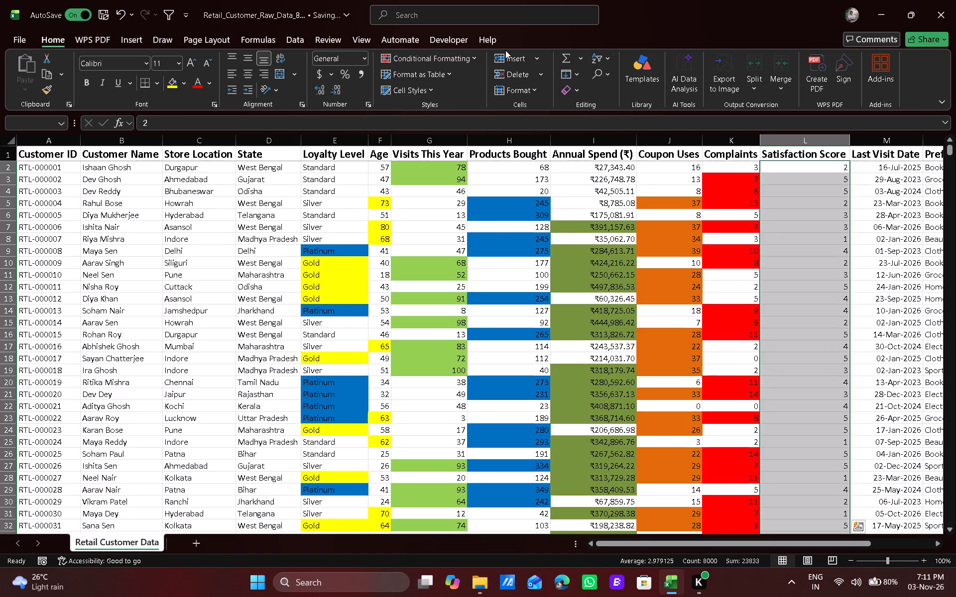
left_click(427, 58)
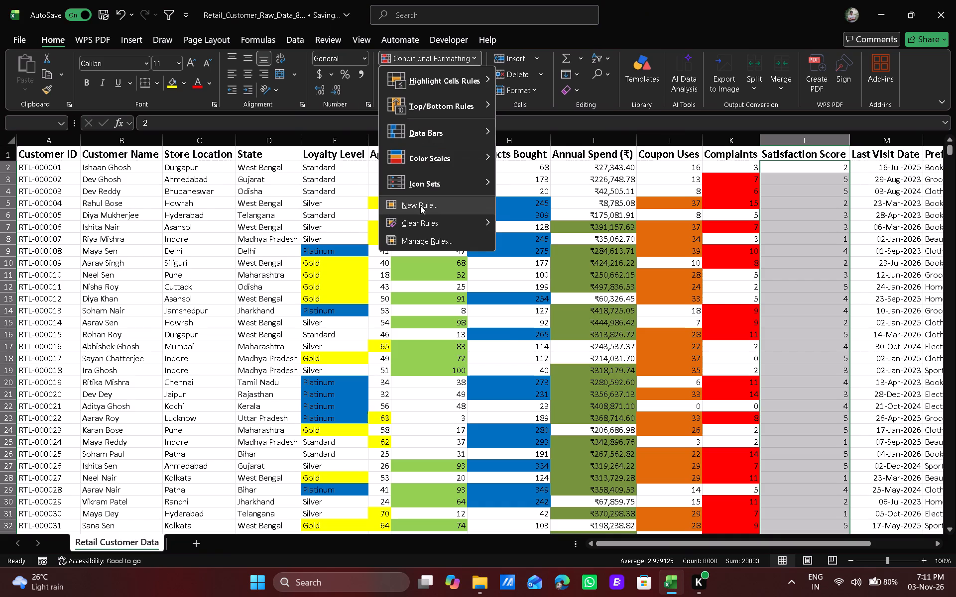
left_click(420, 206)
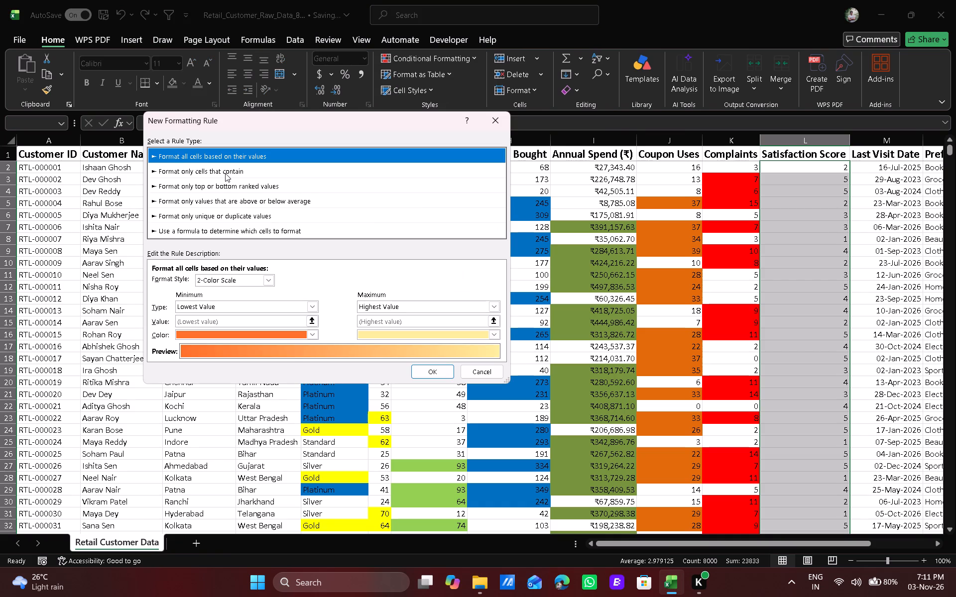
left_click(225, 173)
left_click(250, 280)
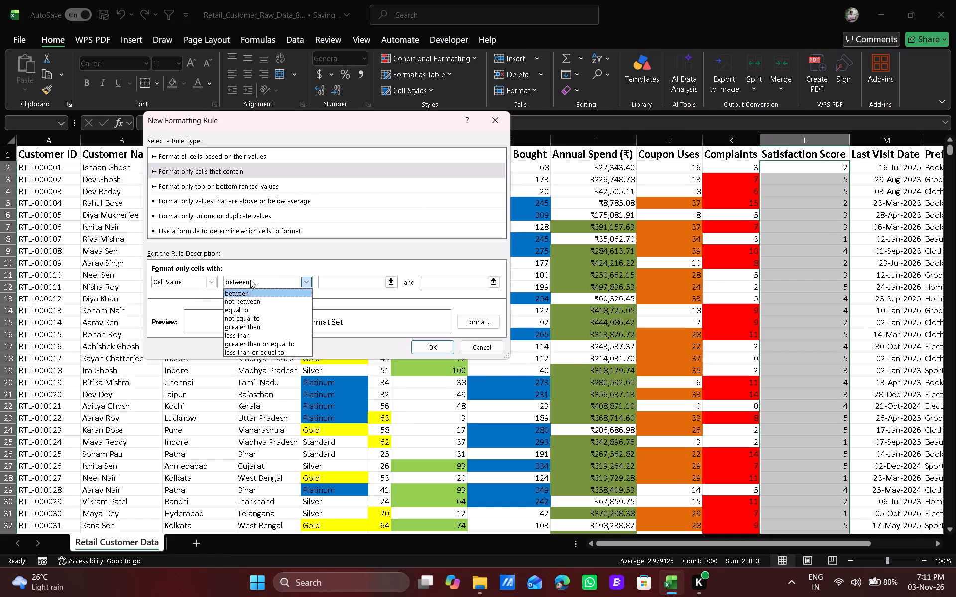
left_click(245, 335)
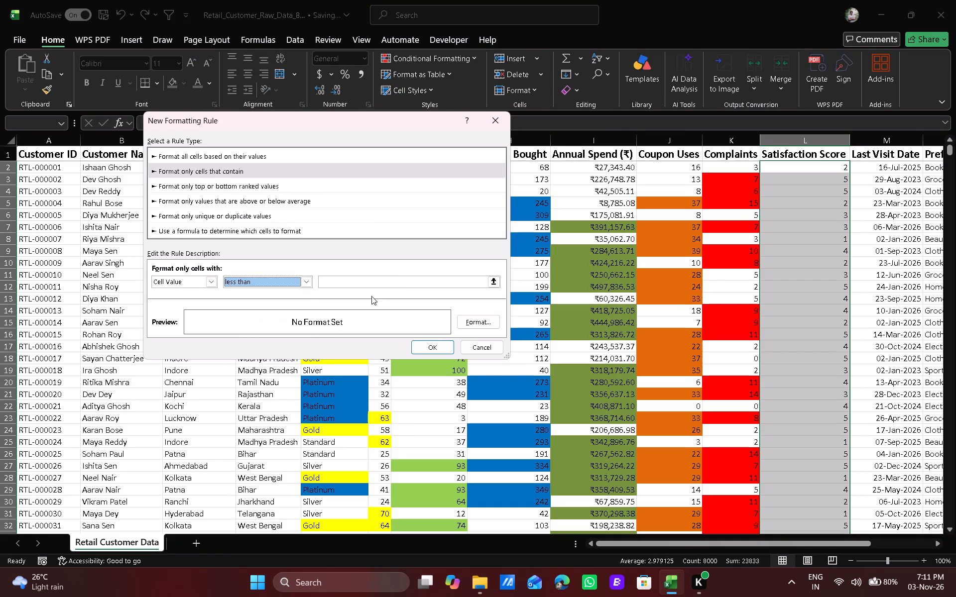
left_click(356, 280)
key("3")
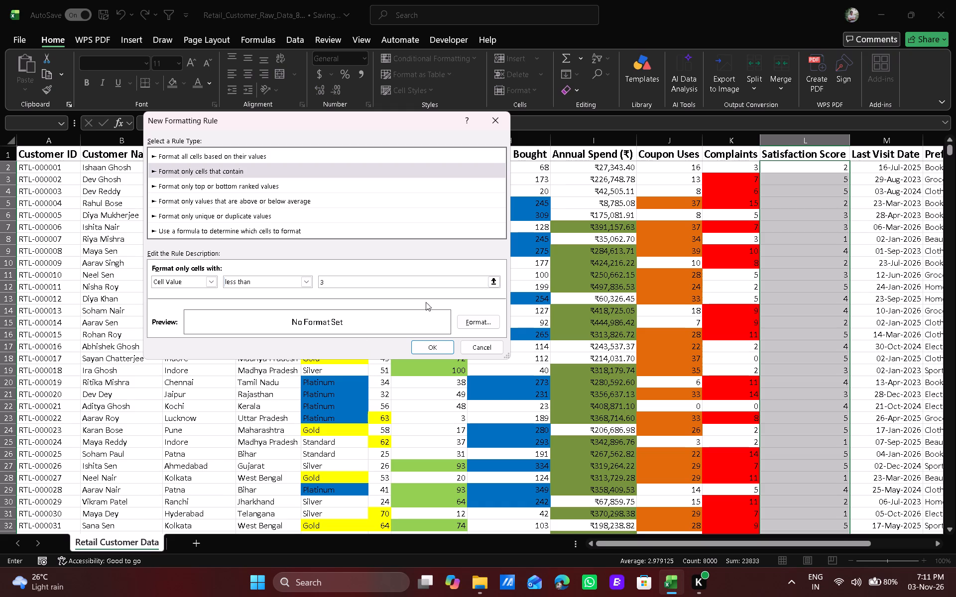
Give the Satisfaction Score rule the standard red fill and apply it to the column's data cells.
left_click(473, 322)
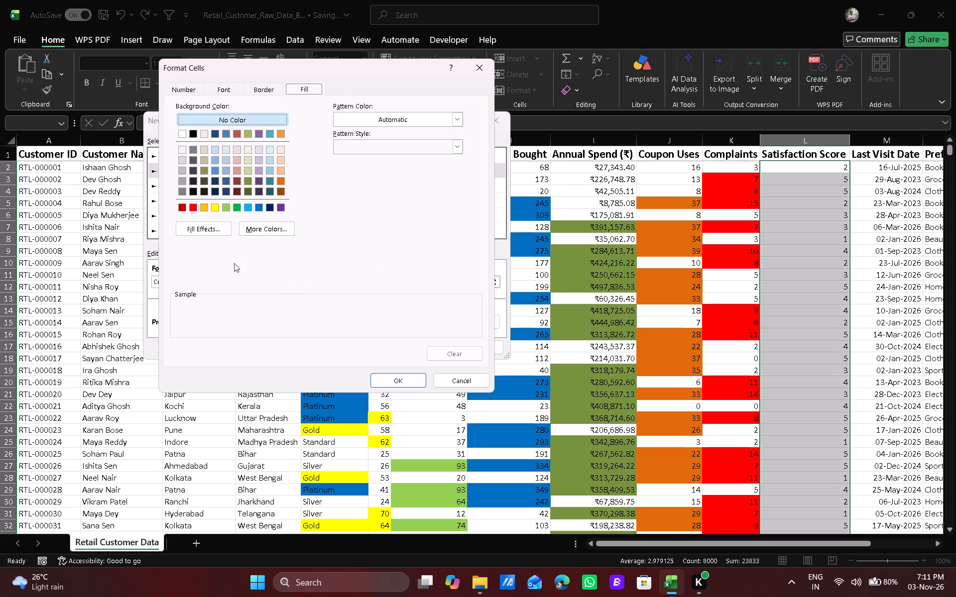
left_click(192, 205)
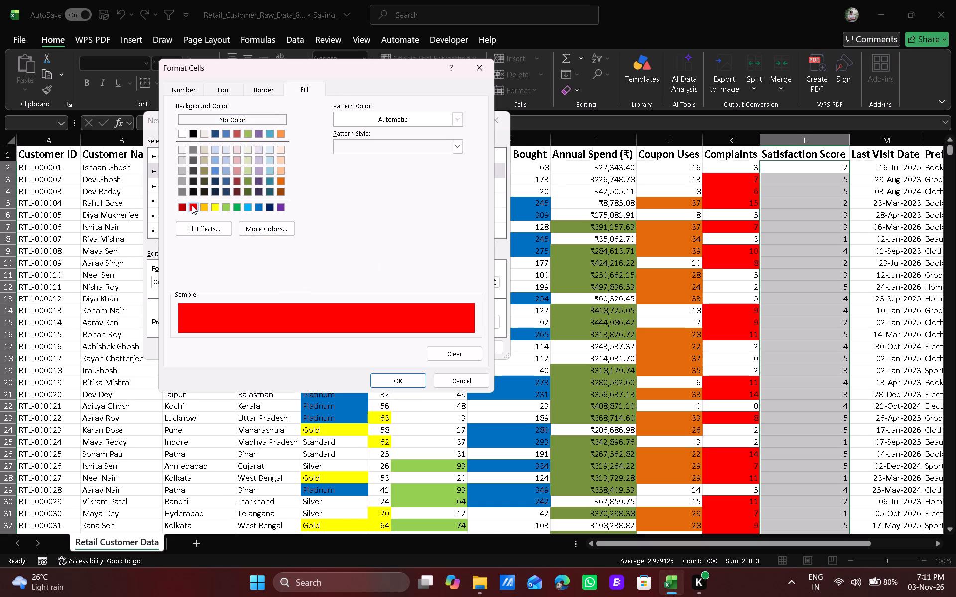
left_click(398, 379)
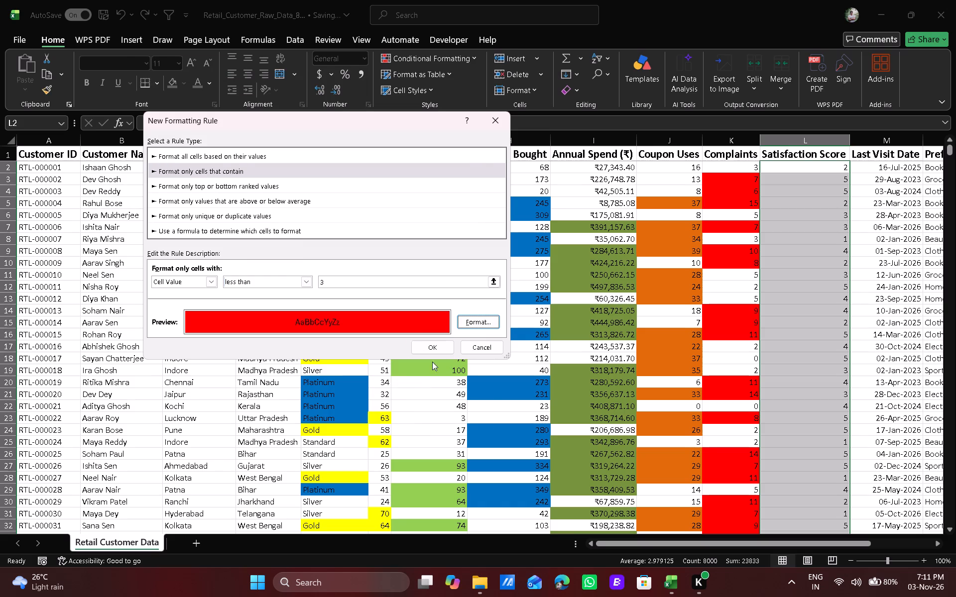
left_click(435, 346)
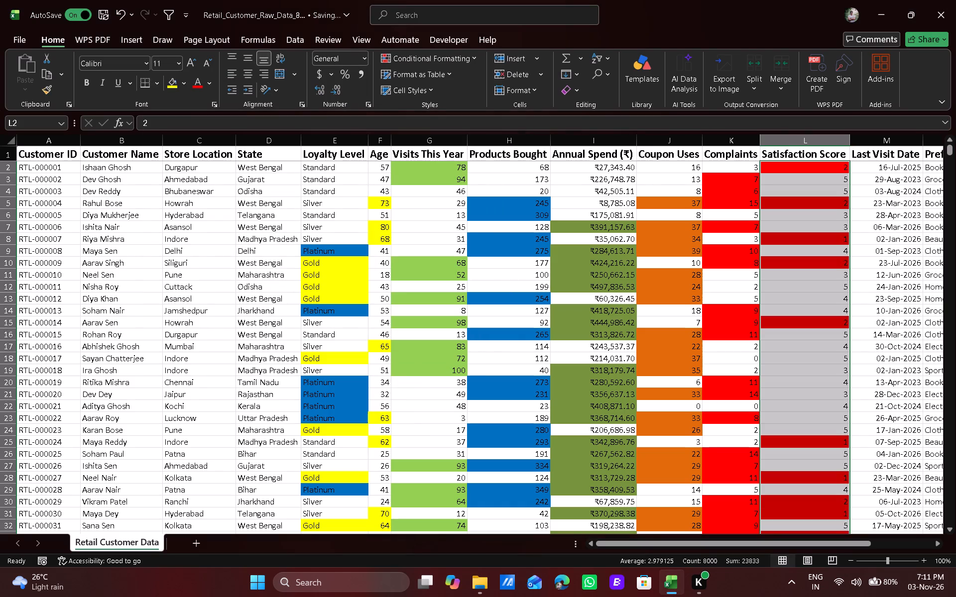
left_click(514, 286)
Set up a Duplicate Values highlight for all Customer Name data cells from B2 down, matching Unique values with light red fill and dark red text.
scroll(589, 331, "left", 2)
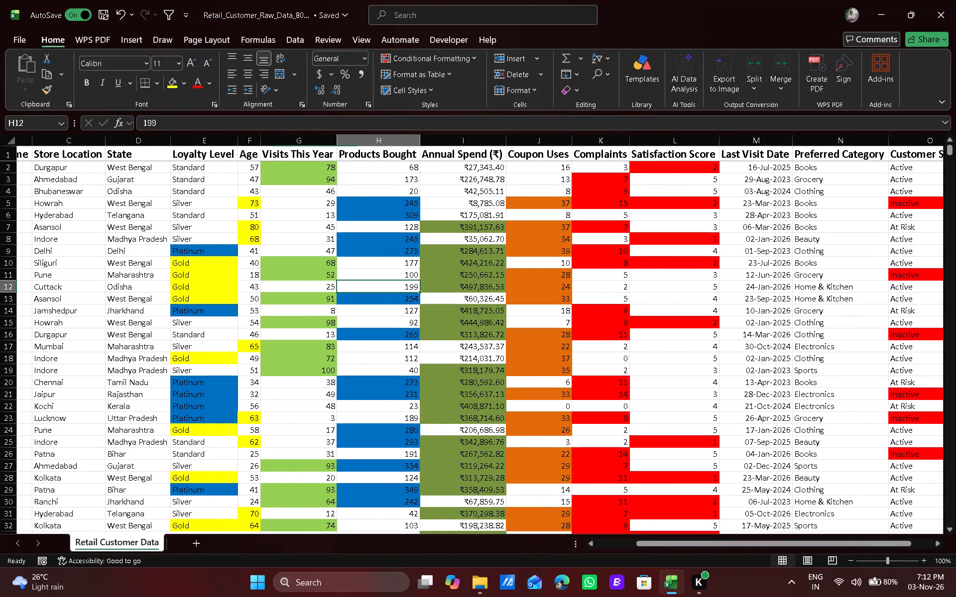
scroll(477, 347, "right", 4)
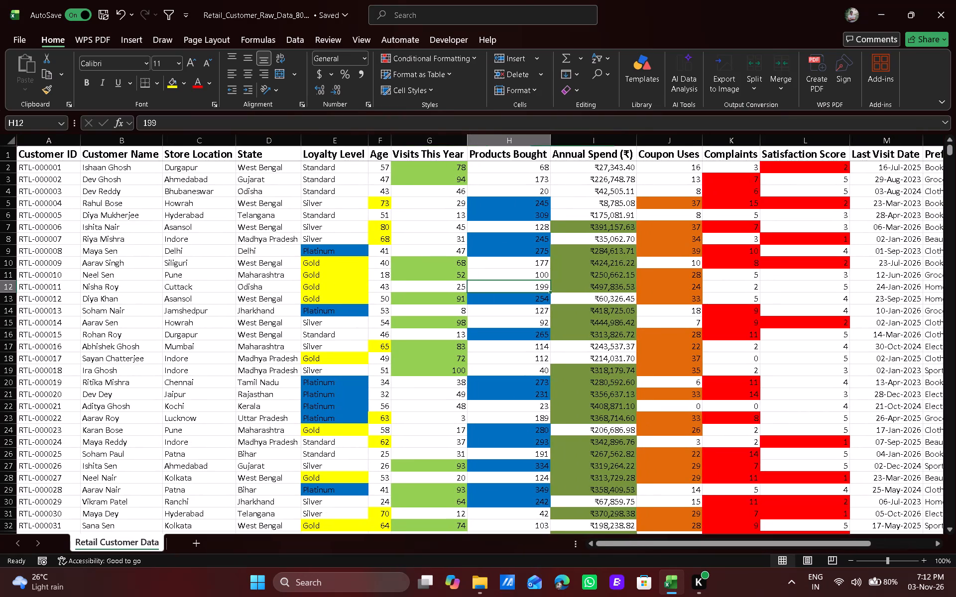
left_click(126, 168)
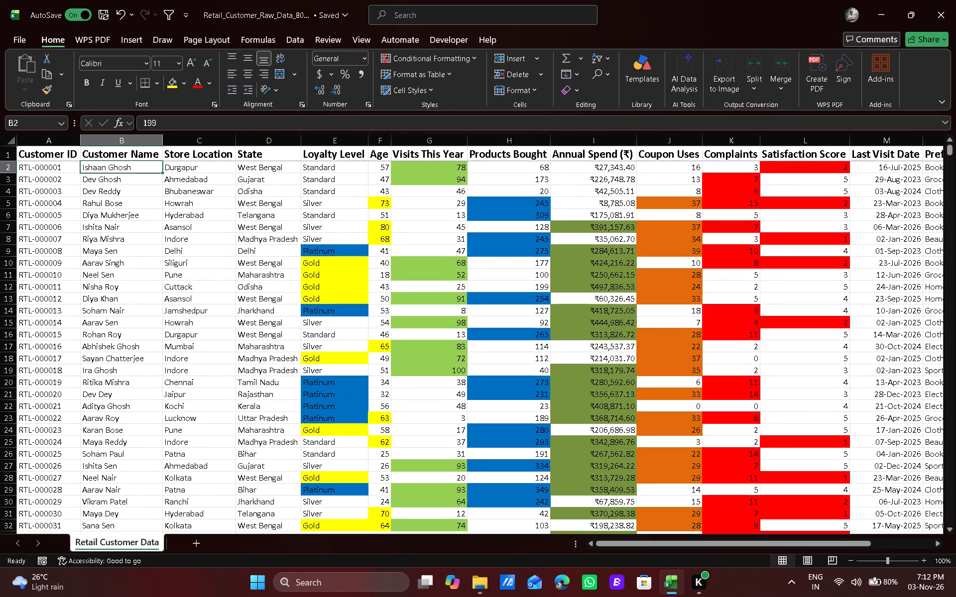
key("ctrl+shift+Down")
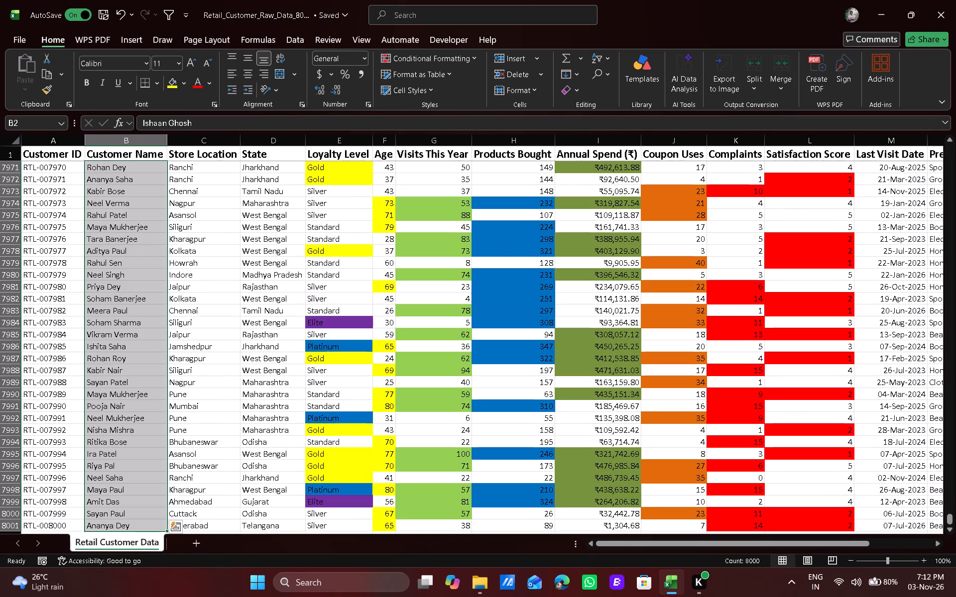
key("ctrl+BackSpace")
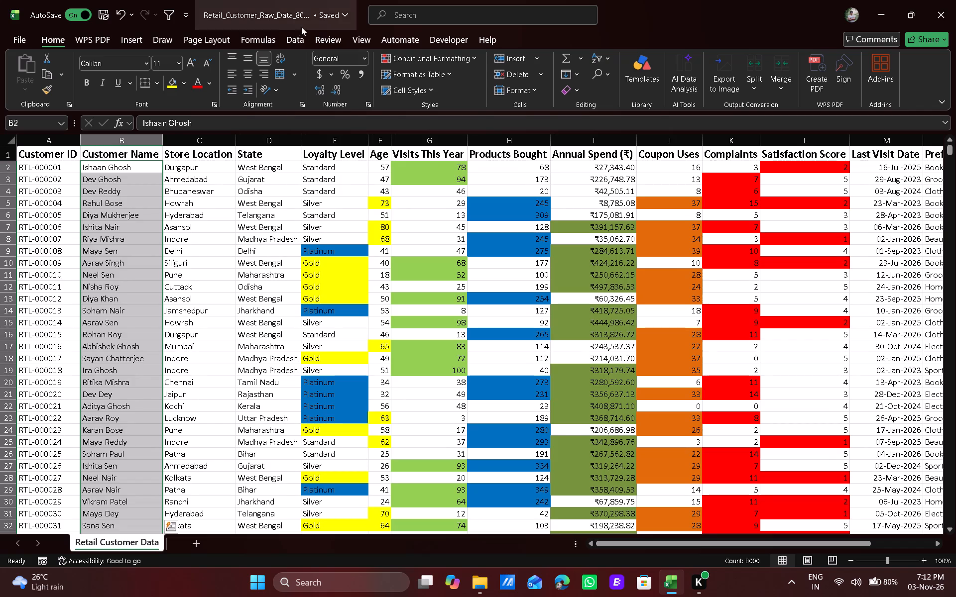
left_click(434, 60)
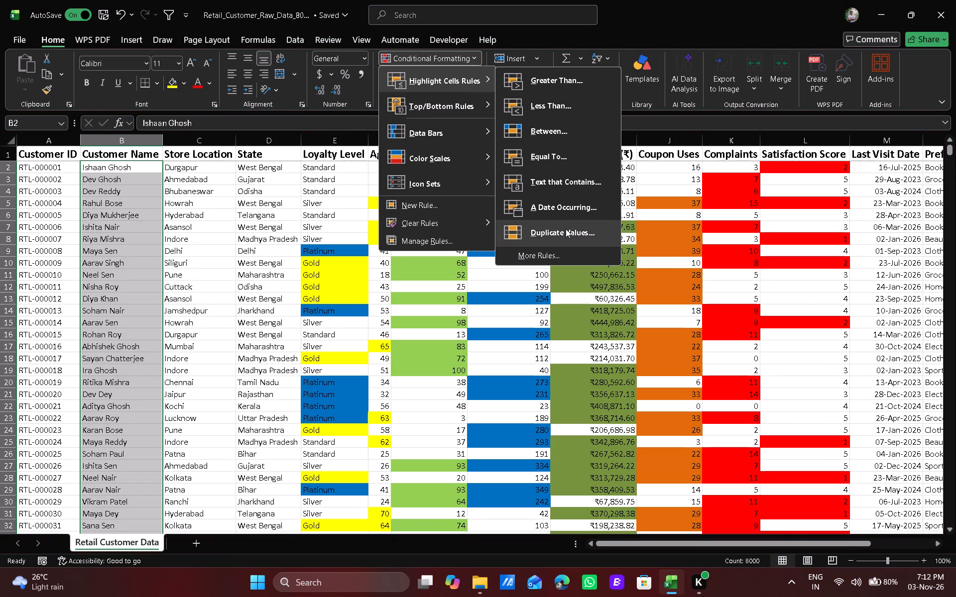
left_click(566, 229)
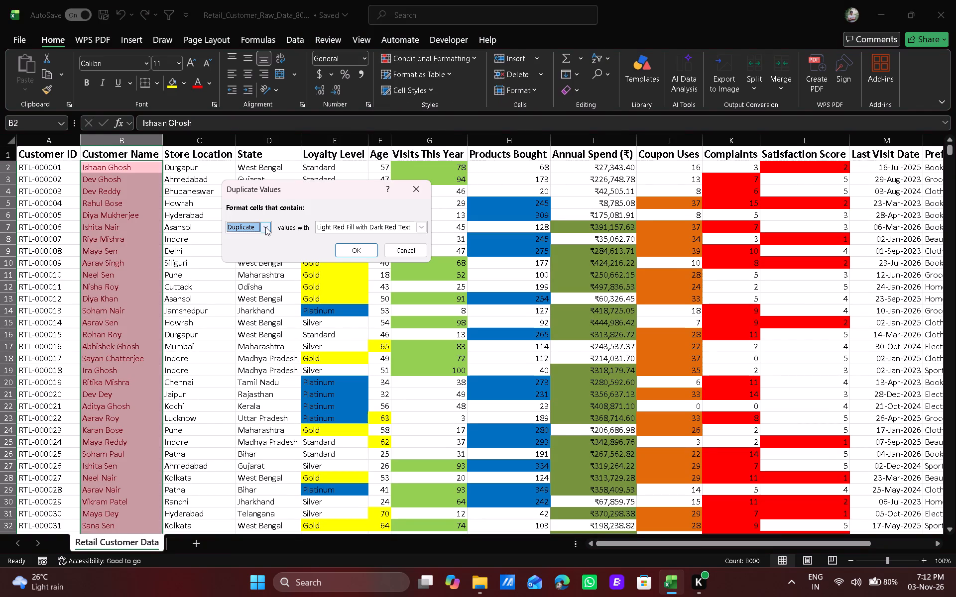
left_click(265, 227)
left_click(258, 246)
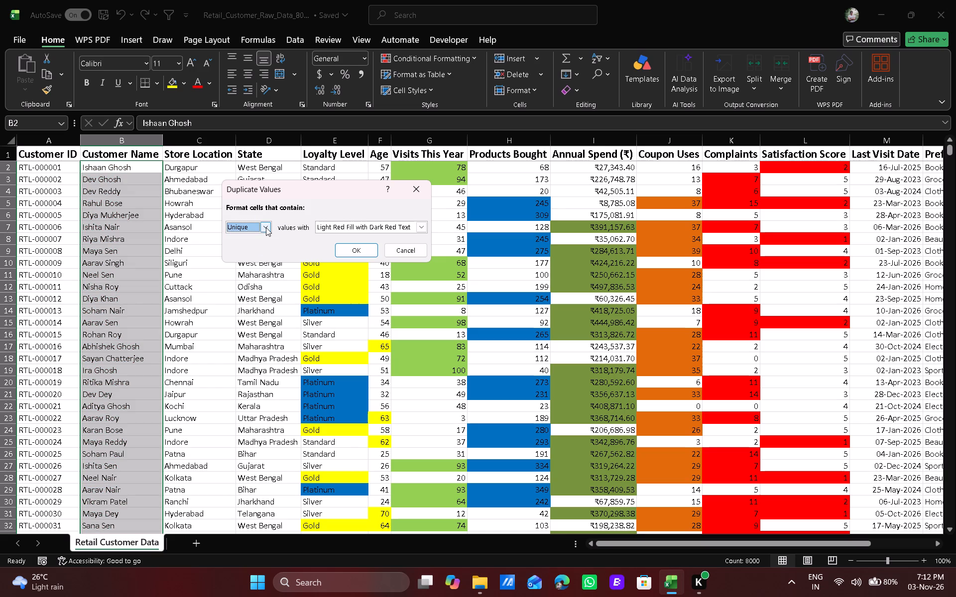
left_click(266, 227)
left_click(260, 250)
Look through the Customer Name column to examine how the Unique highlight would affect the names.
scroll(114, 332, "down", 3)
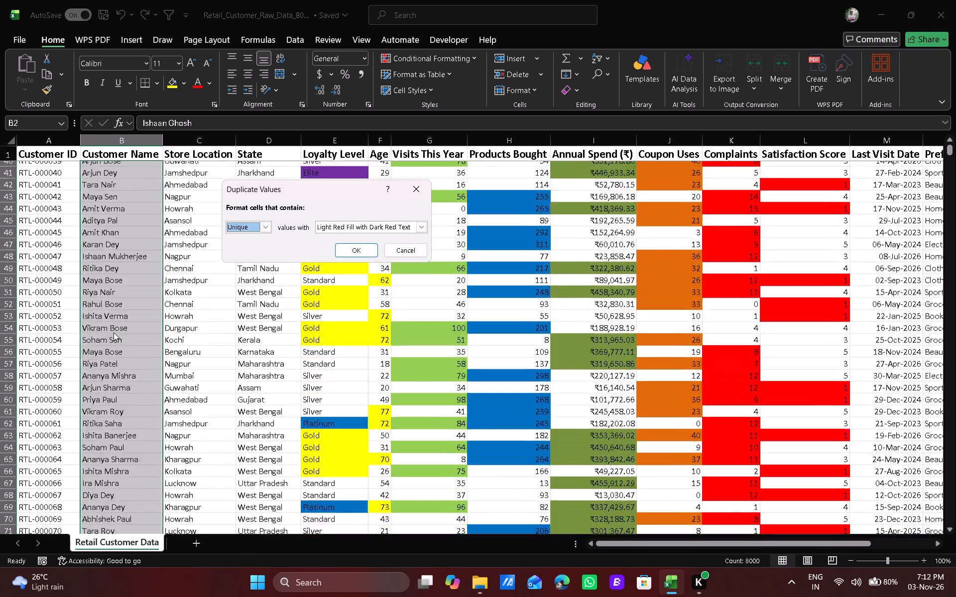
scroll(114, 332, "down", 11)
scroll(114, 332, "down", 18)
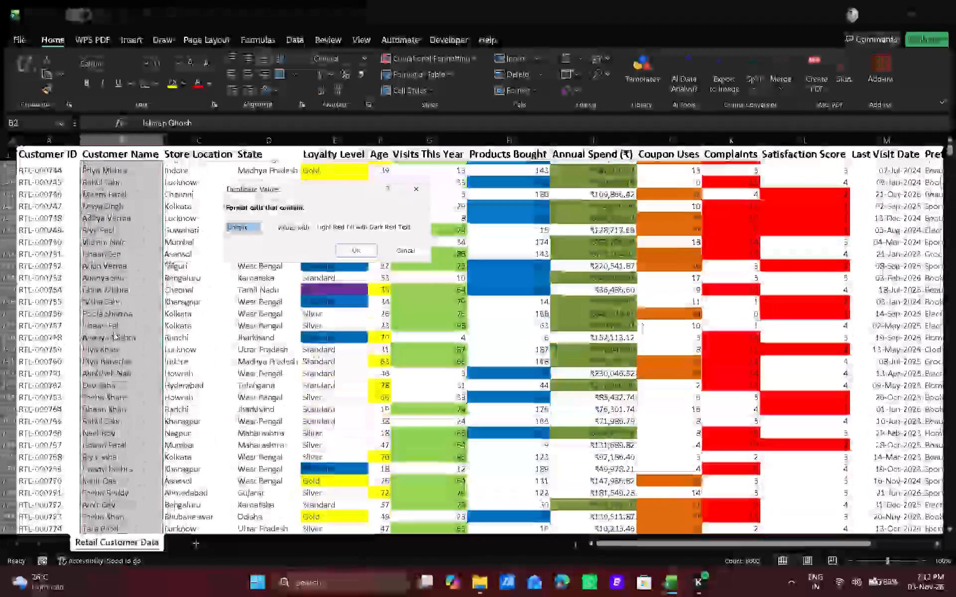
scroll(114, 332, "down", 10)
scroll(114, 332, "up", 10)
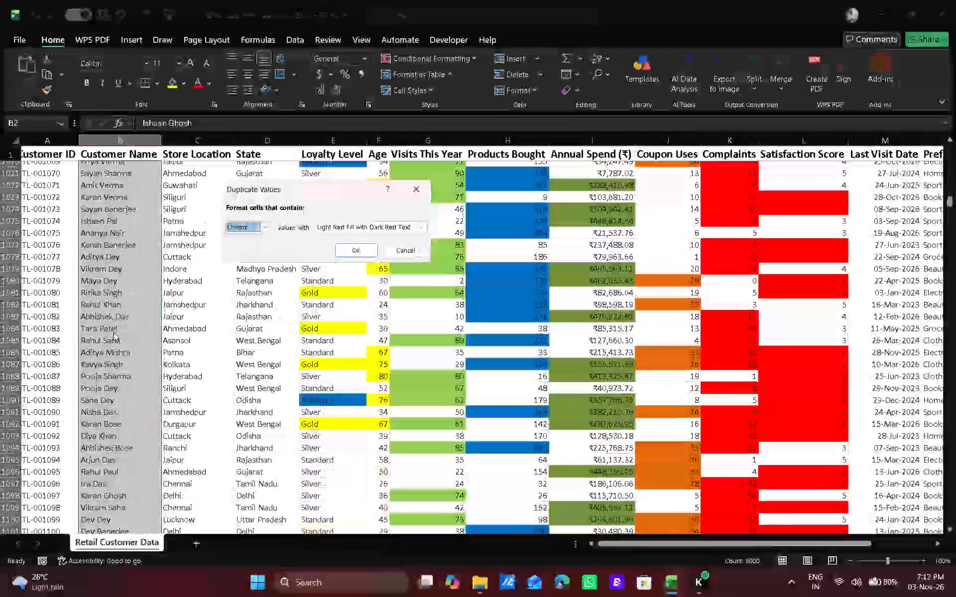
scroll(114, 332, "up", 13)
scroll(114, 332, "up", 12)
scroll(114, 332, "up", 9)
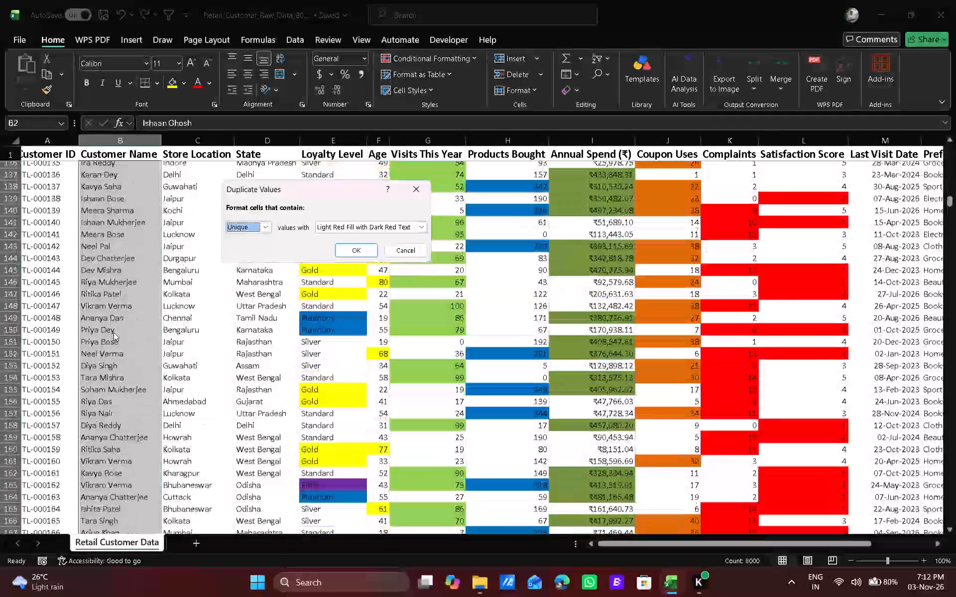
scroll(114, 332, "up", 19)
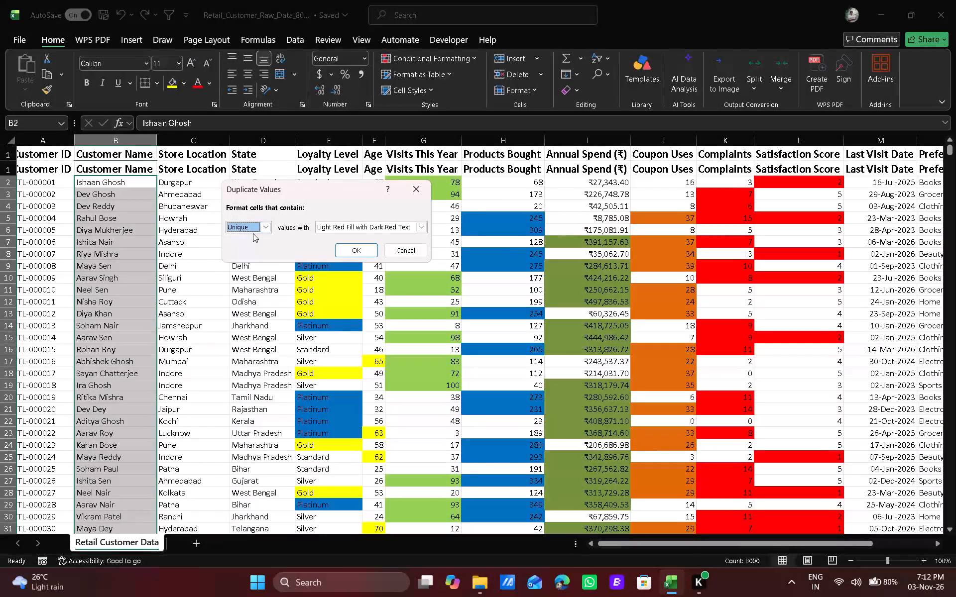
Switch the Customer Name highlight to Duplicate values and apply it with light red fill and dark red text.
left_click(266, 224)
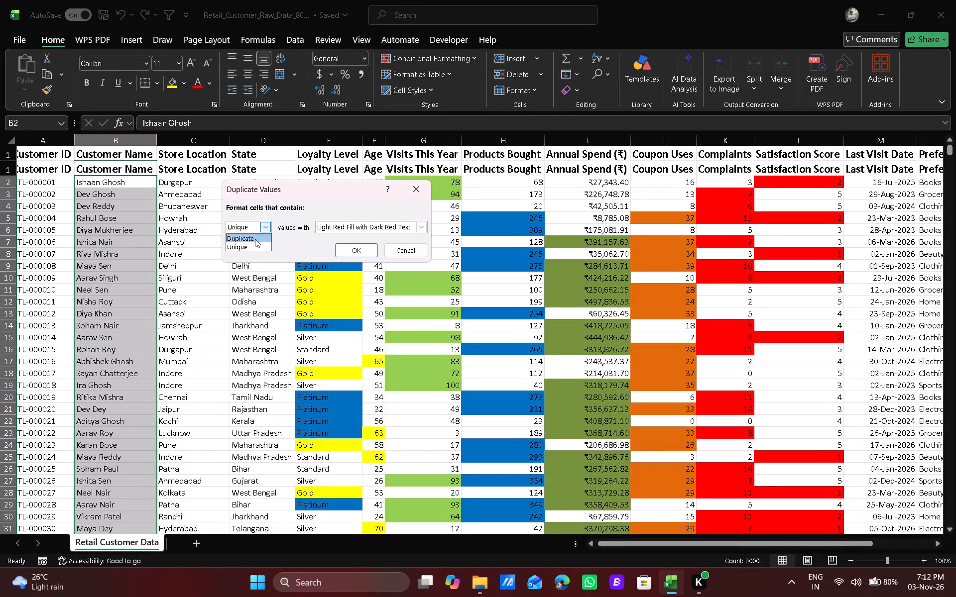
left_click(255, 239)
left_click(361, 250)
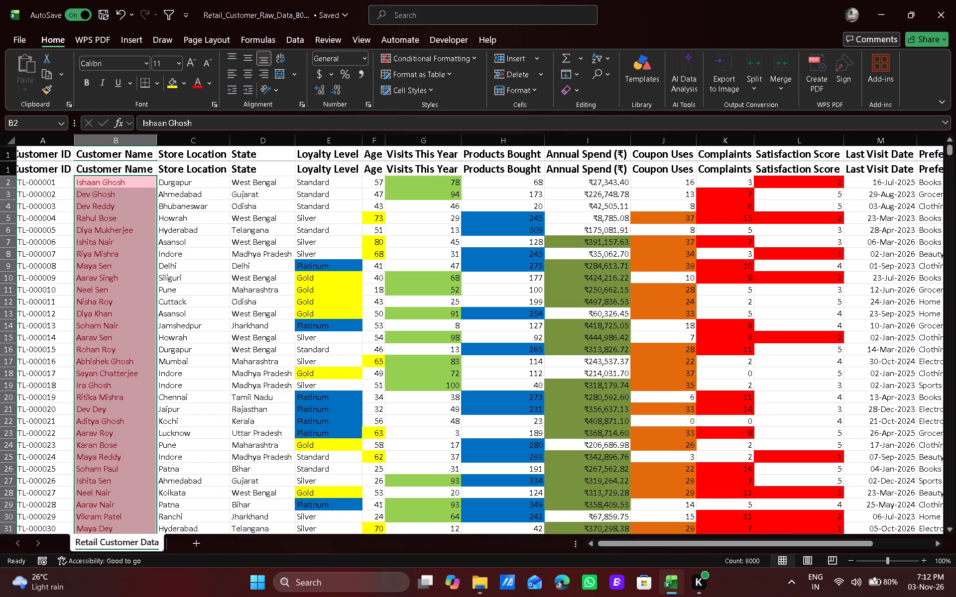
left_click(257, 231)
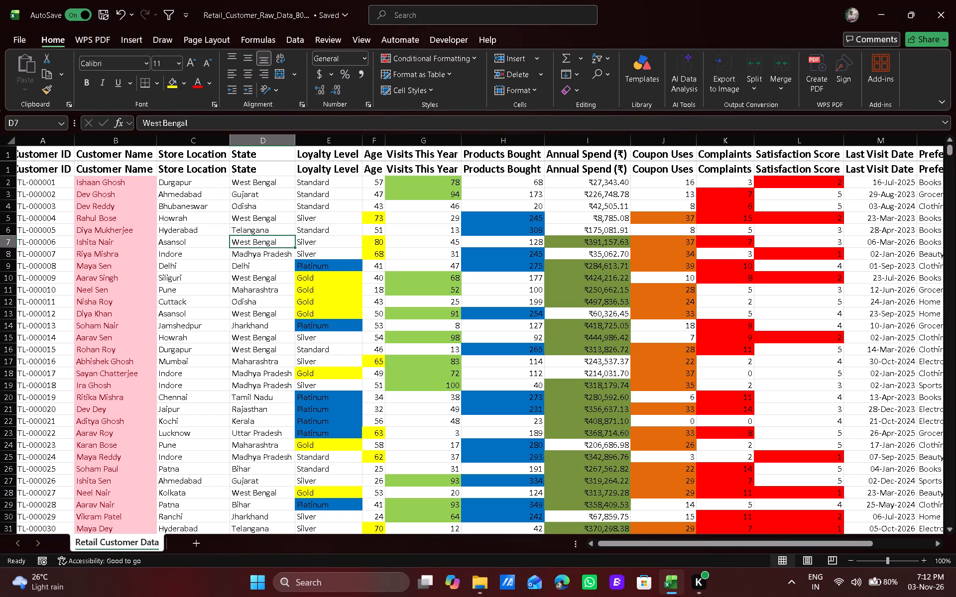
Add magenta gradient-fill data bars to all Annual Spend data cells from I2 down.
scroll(565, 186, "up", 4)
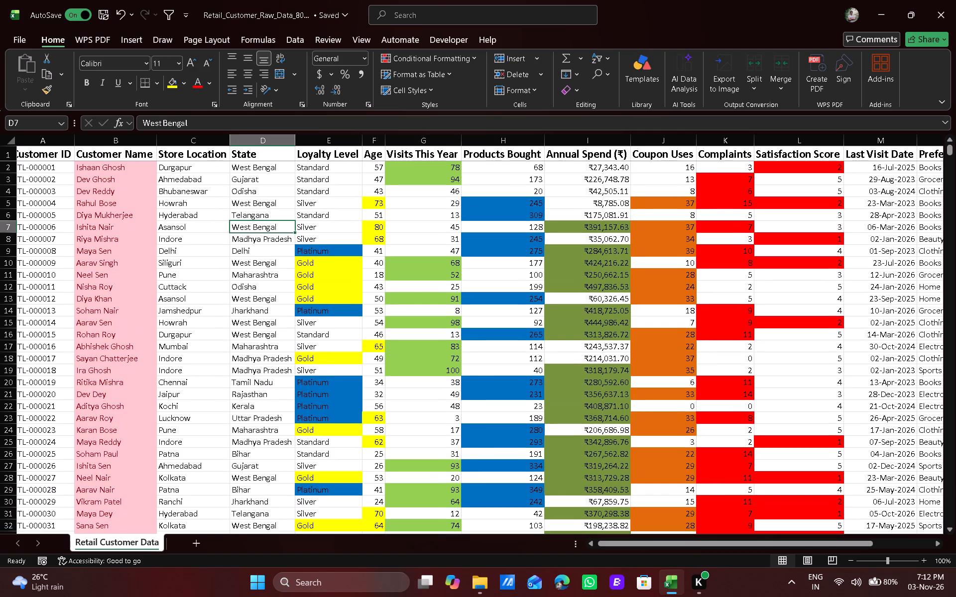
left_click(605, 168)
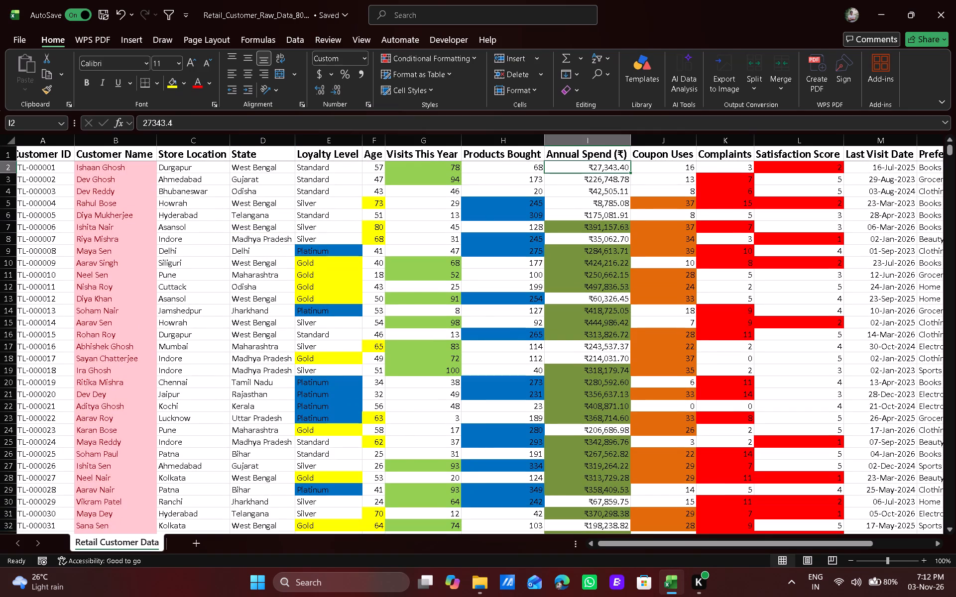
key("ctrl+shift+Down")
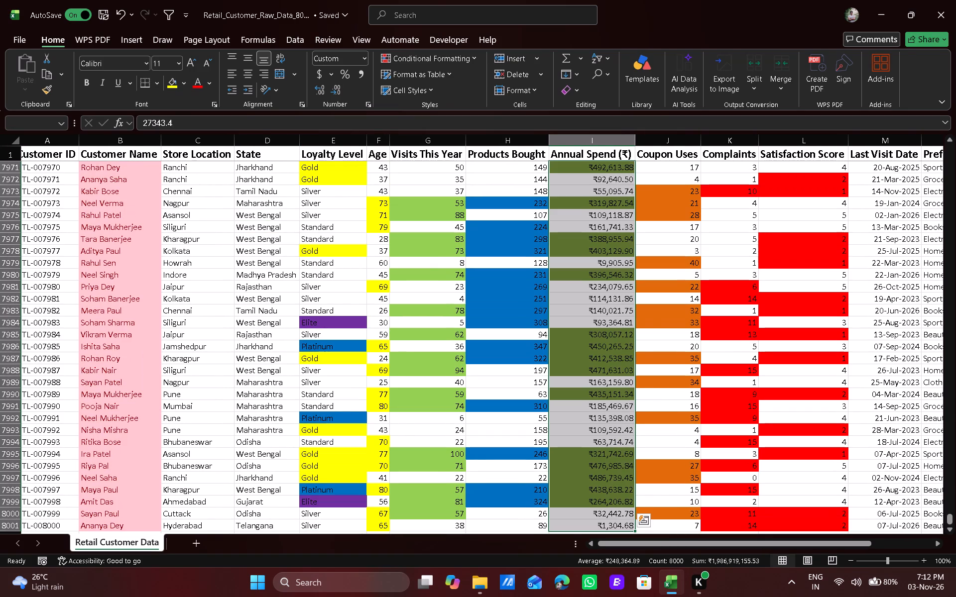
key("ctrl+BackSpace")
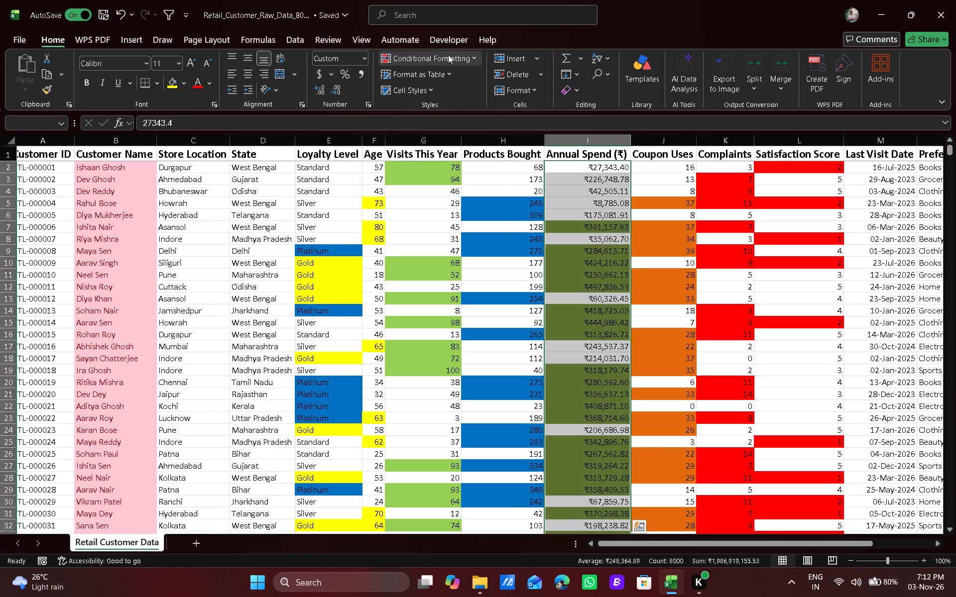
left_click(448, 55)
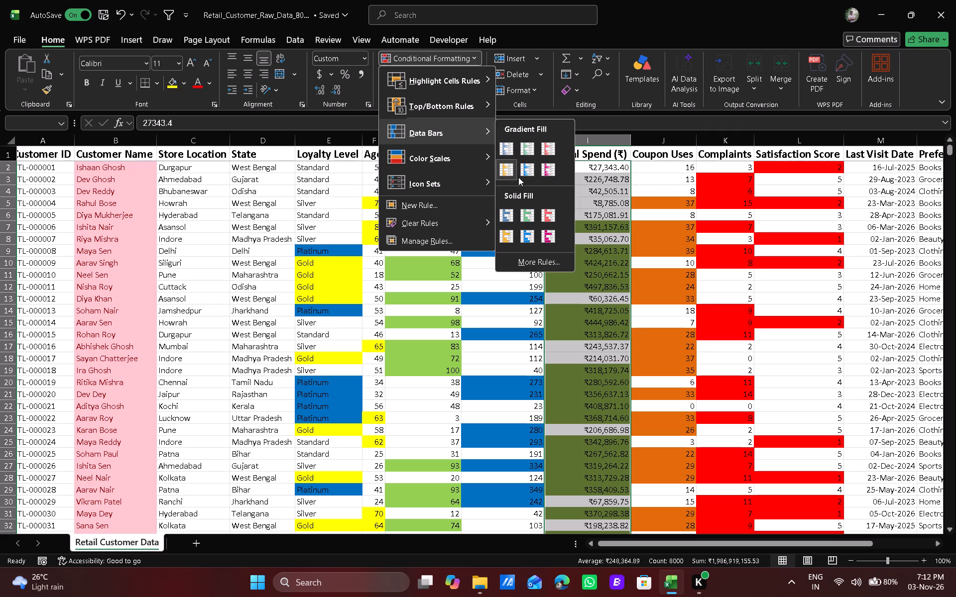
left_click(553, 168)
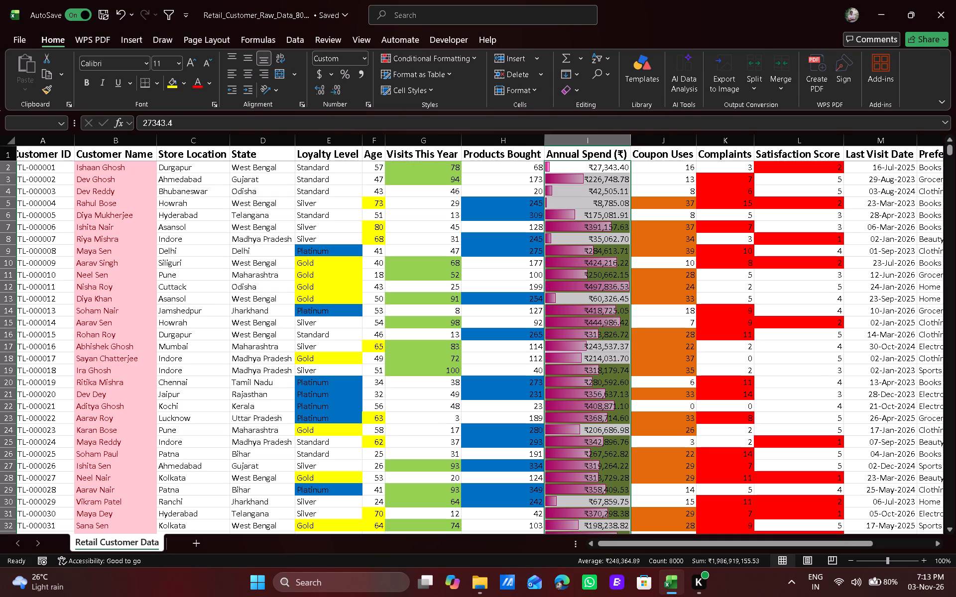
left_click(379, 251)
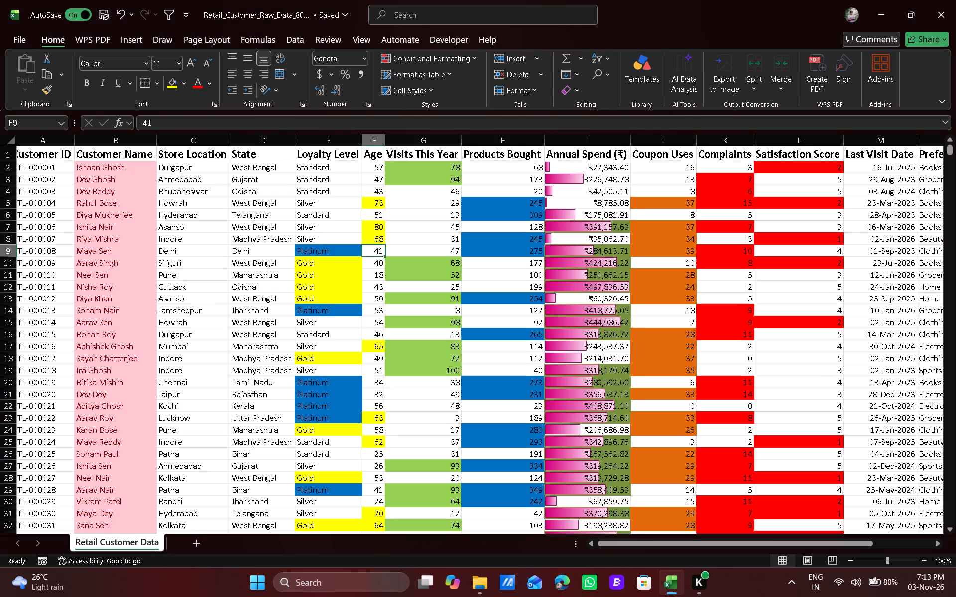
Apply the Red - White - Green color scale to all Satisfaction Score data cells from L2 down.
left_click(803, 169)
key("ctrl+shift+Down")
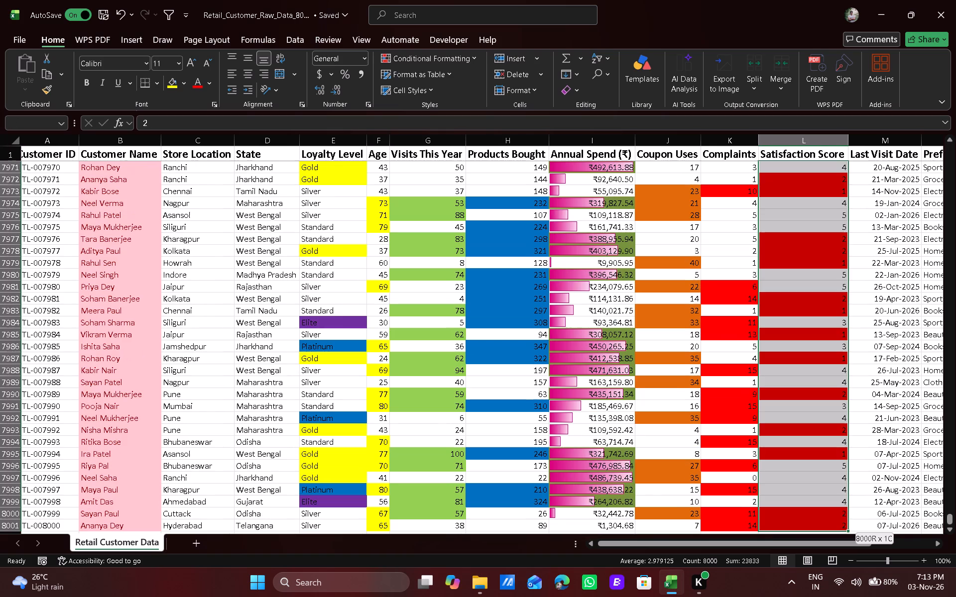
key("ctrl+BackSpace")
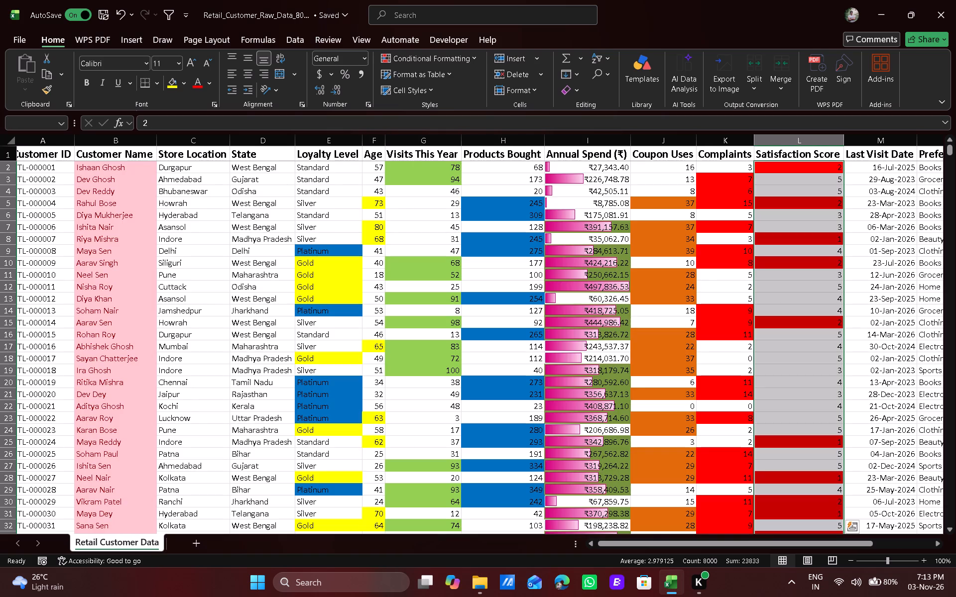
left_click(426, 63)
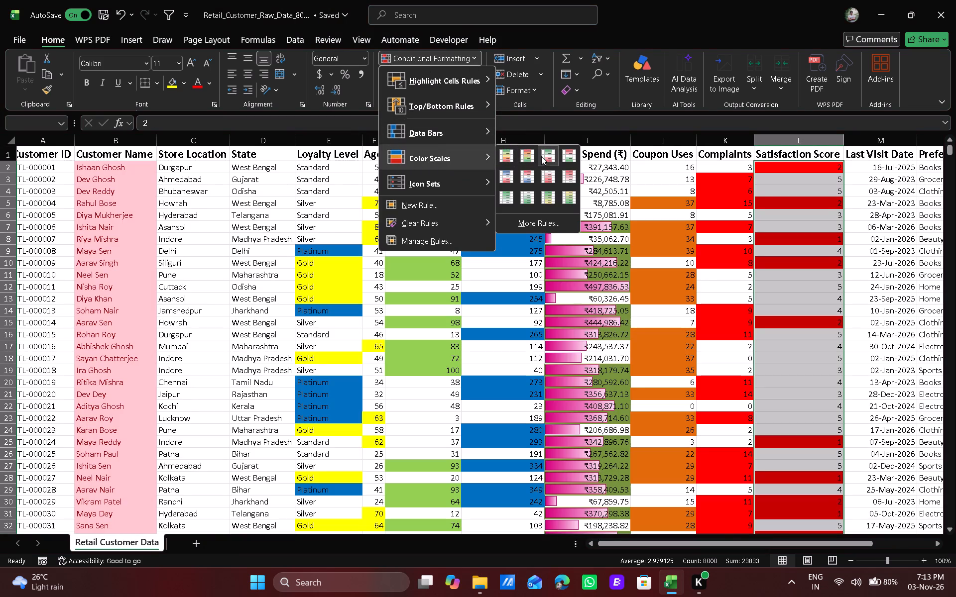
left_click(569, 156)
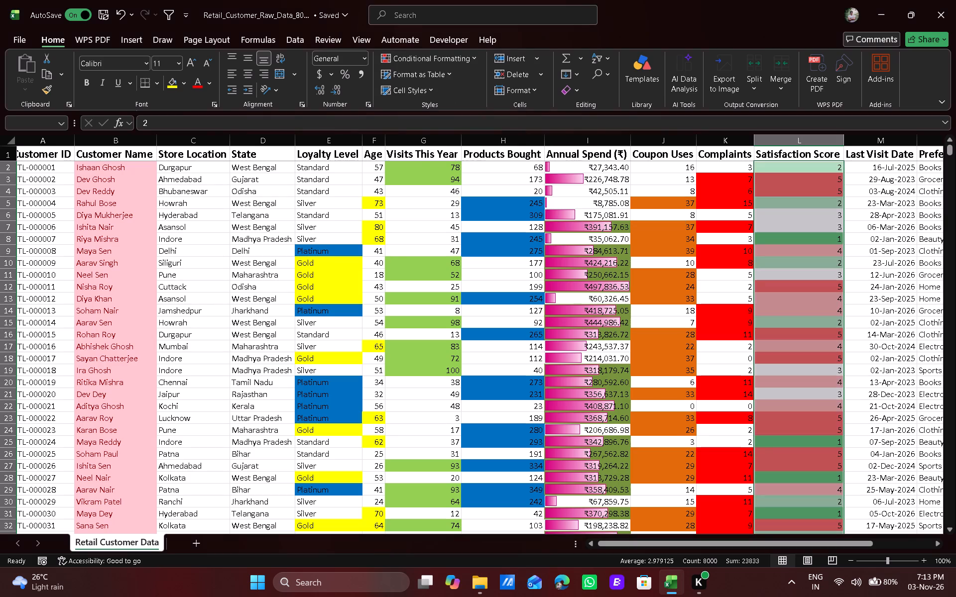
left_click(669, 187)
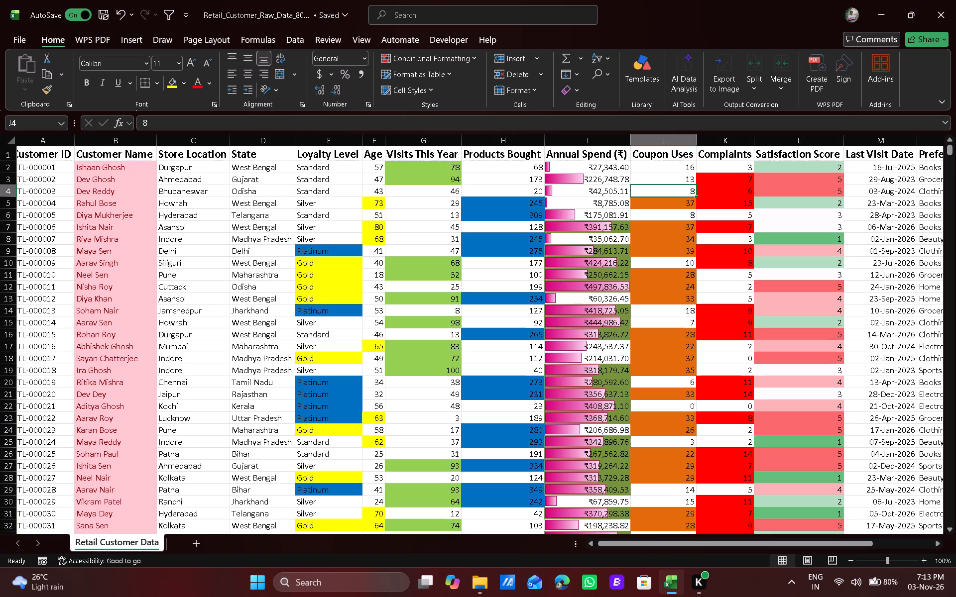
Create a cell-value conditional formatting rule for all Last Visit Date data cells from M2 down, matching values less than 01-Jan-2025.
scroll(817, 258, "left", 2)
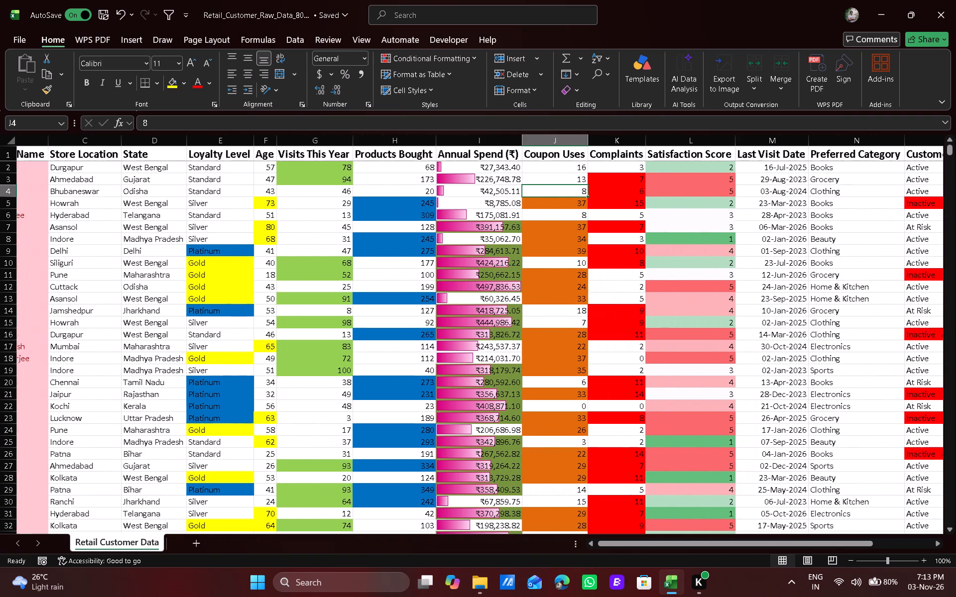
scroll(817, 258, "left", 1)
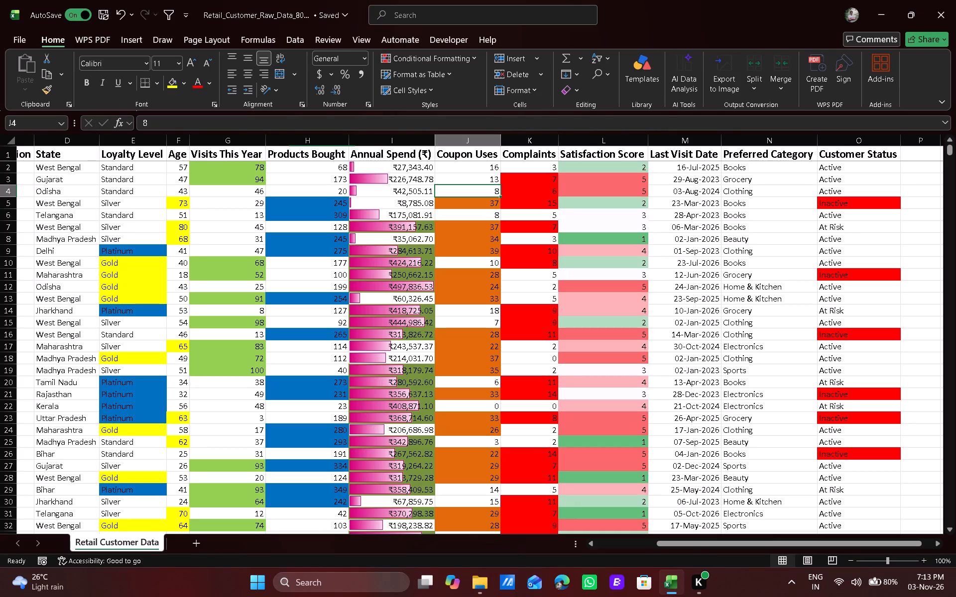
left_click(699, 165)
key("ctrl+shift+Down")
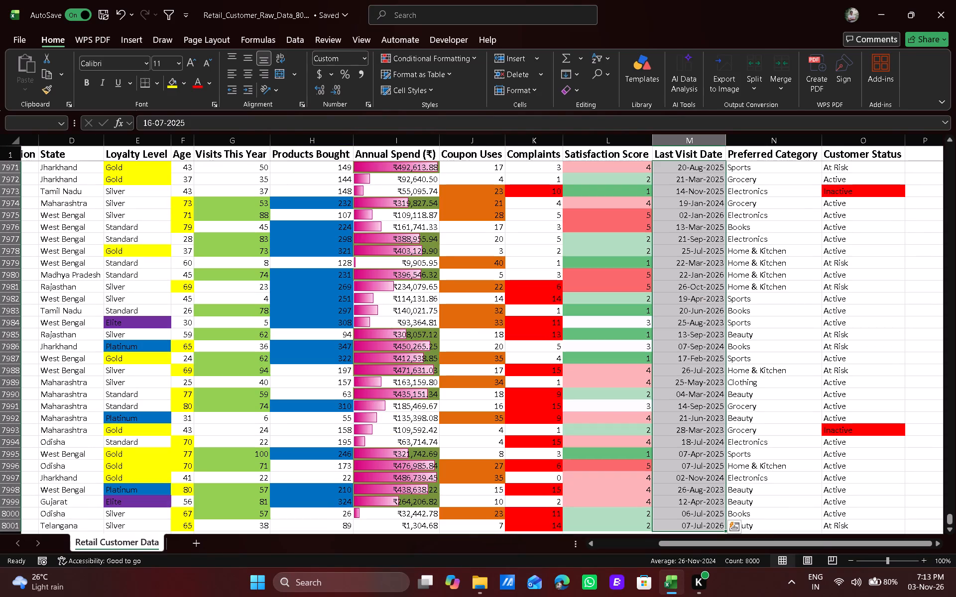
key("ctrl+BackSpace")
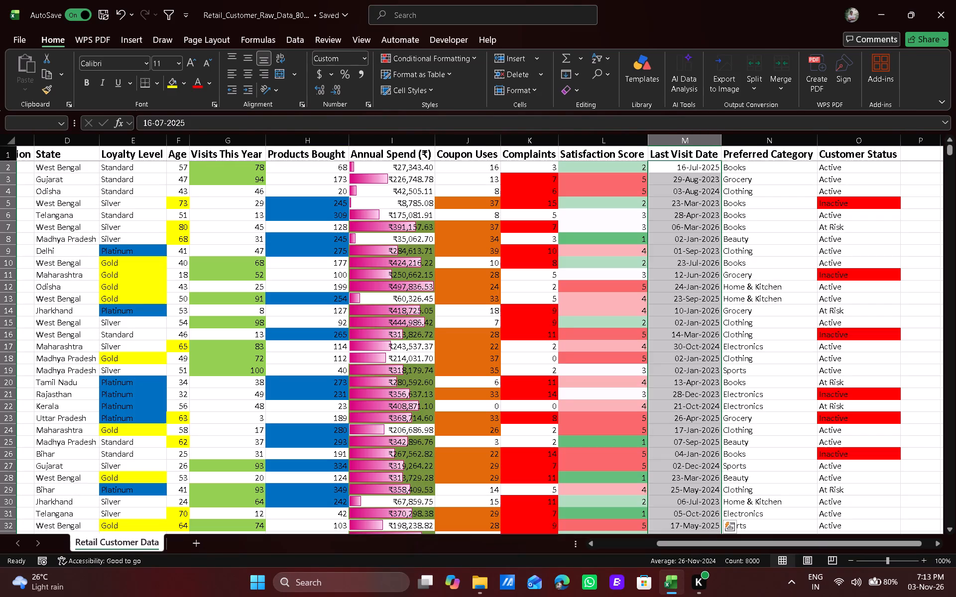
left_click(436, 60)
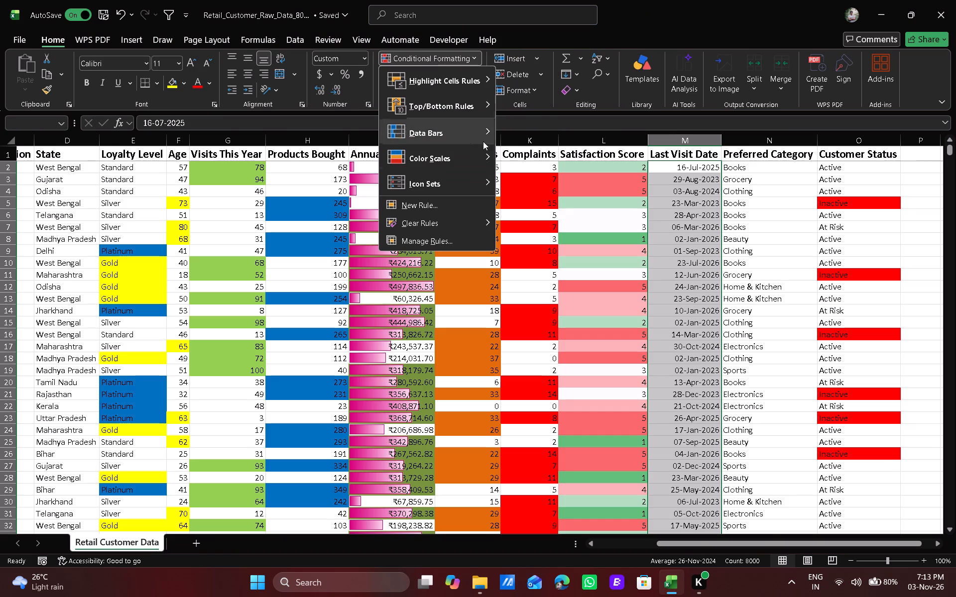
left_click(448, 203)
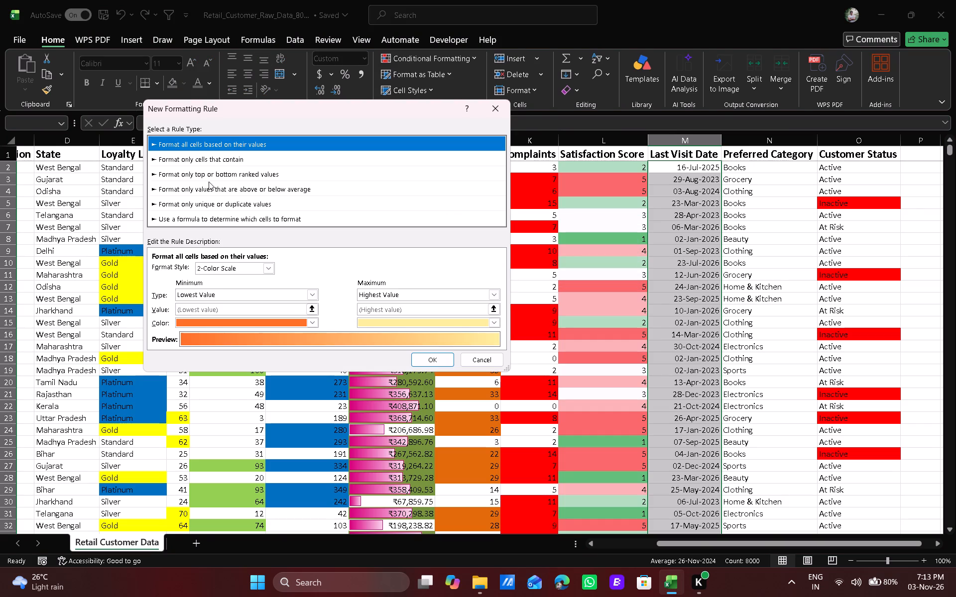
left_click(217, 156)
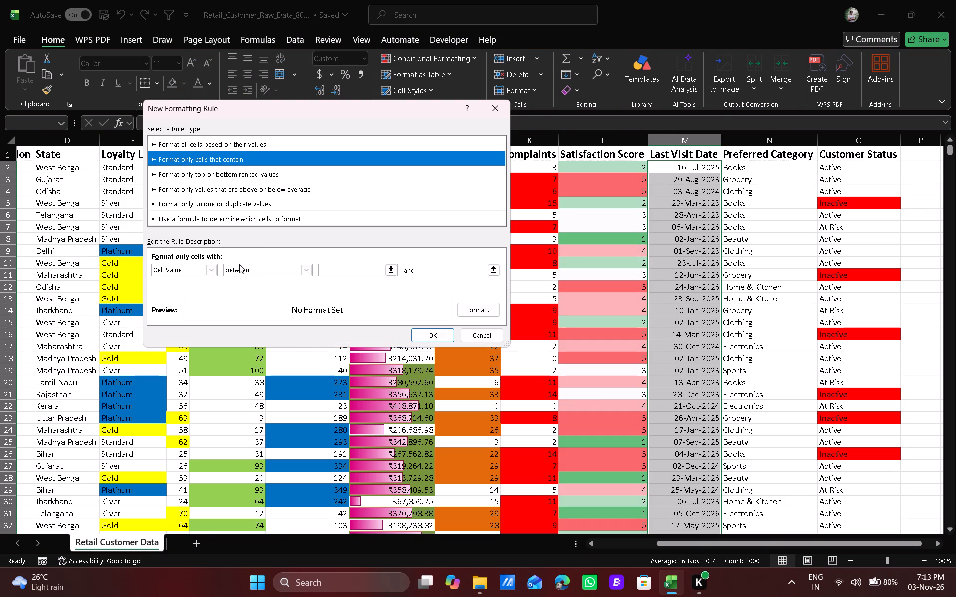
left_click(241, 272)
left_click(259, 322)
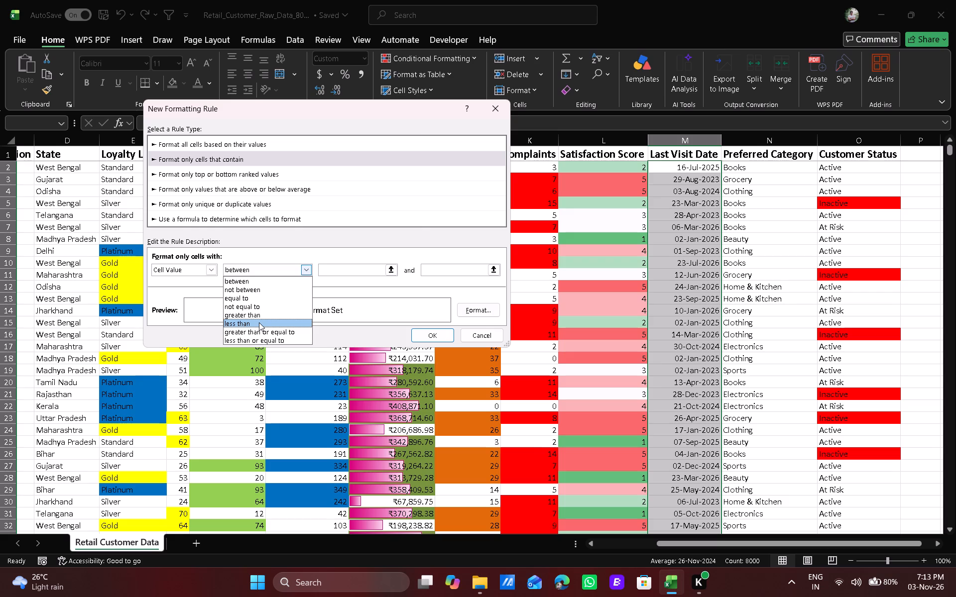
left_click(345, 274)
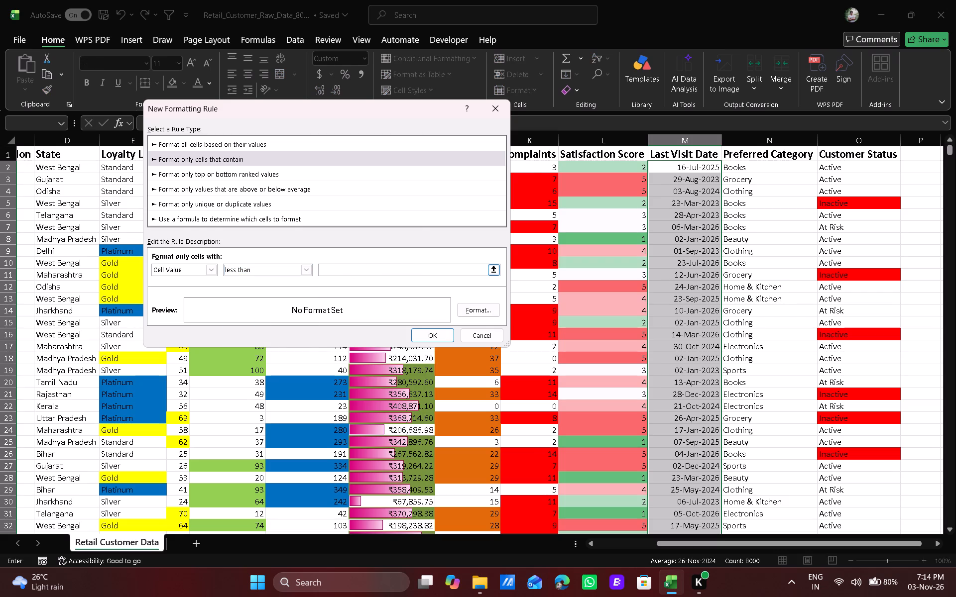
key("0")
type("1-")
type("Jan")
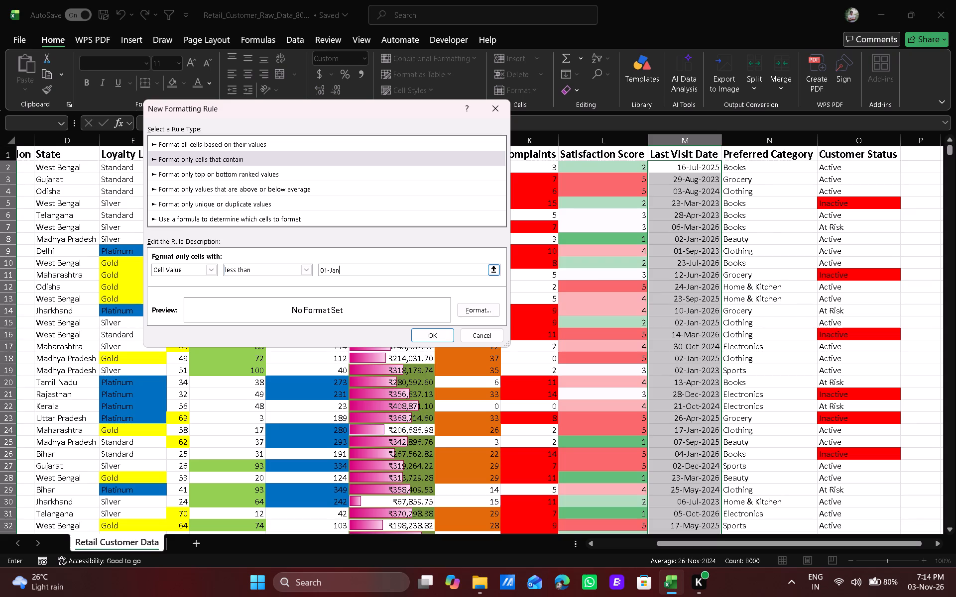
type("-2025")
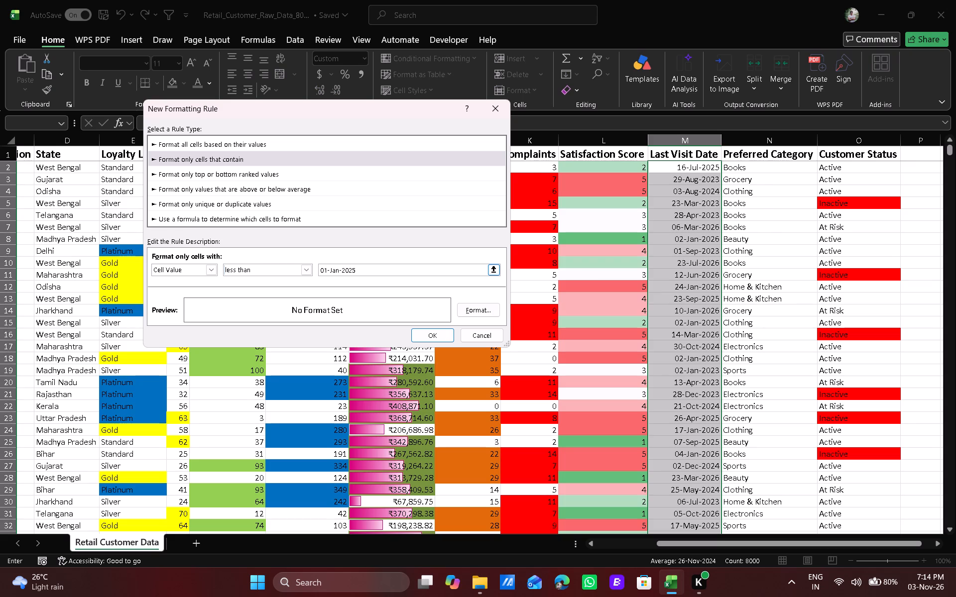
Give the Last Visit Date rule for dates before 01-Jan-2025 a dark orange fill and apply it.
left_click(483, 308)
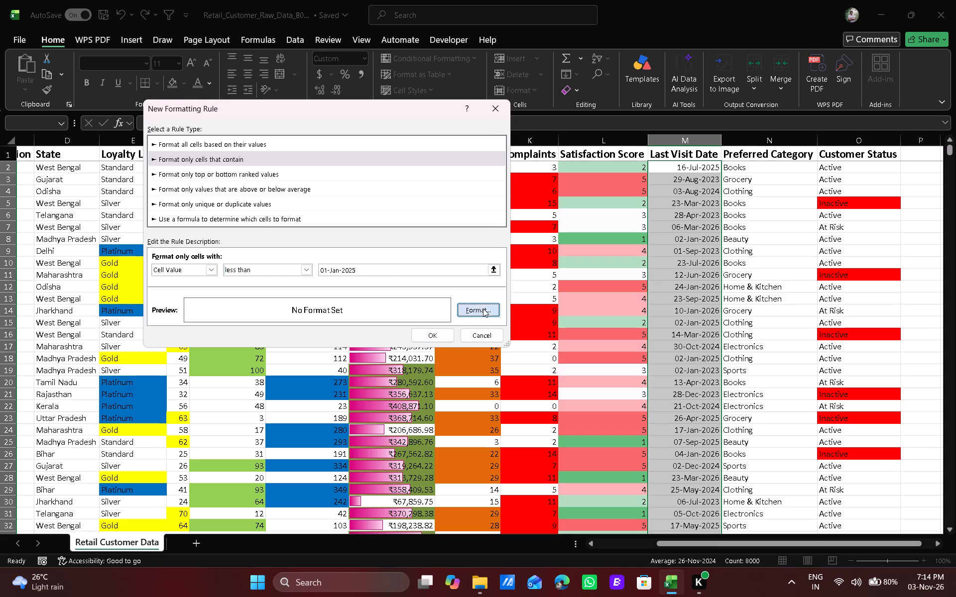
left_click(284, 170)
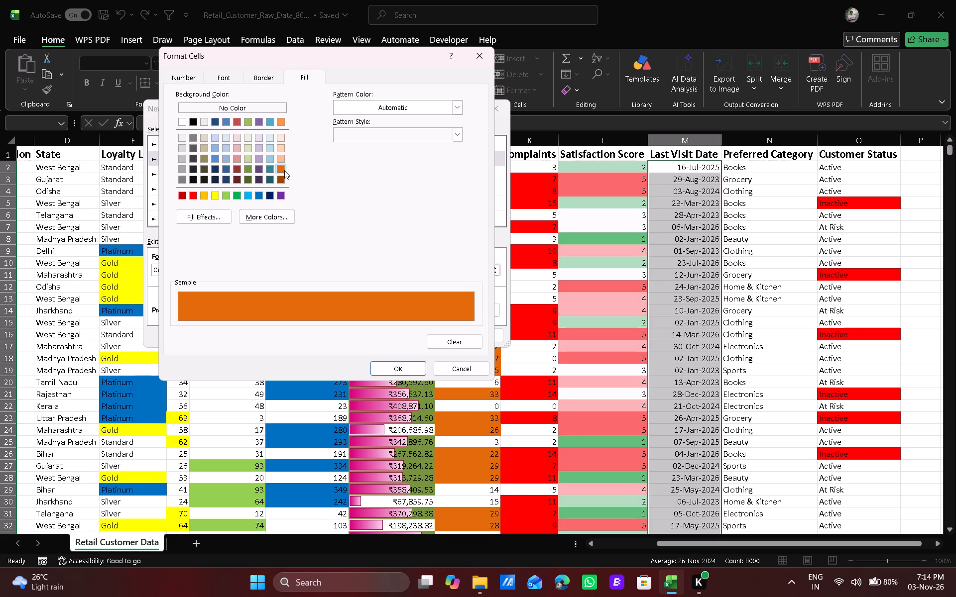
left_click(395, 365)
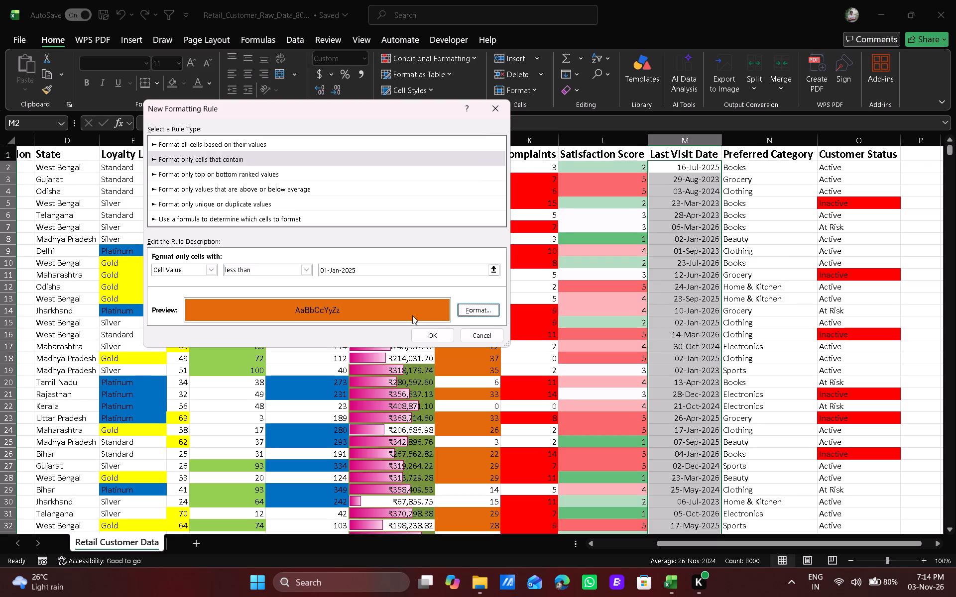
left_click(430, 331)
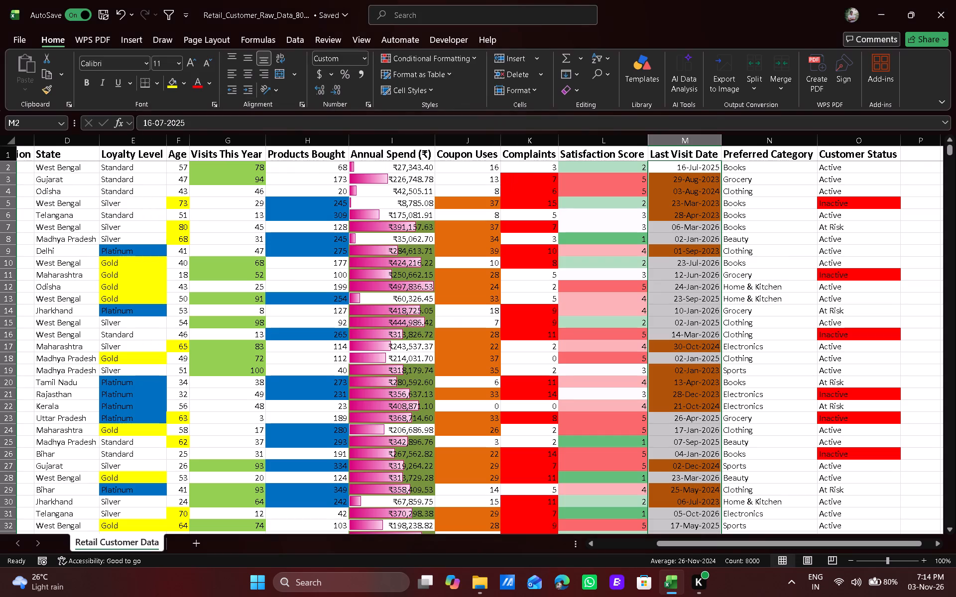
left_click(715, 251)
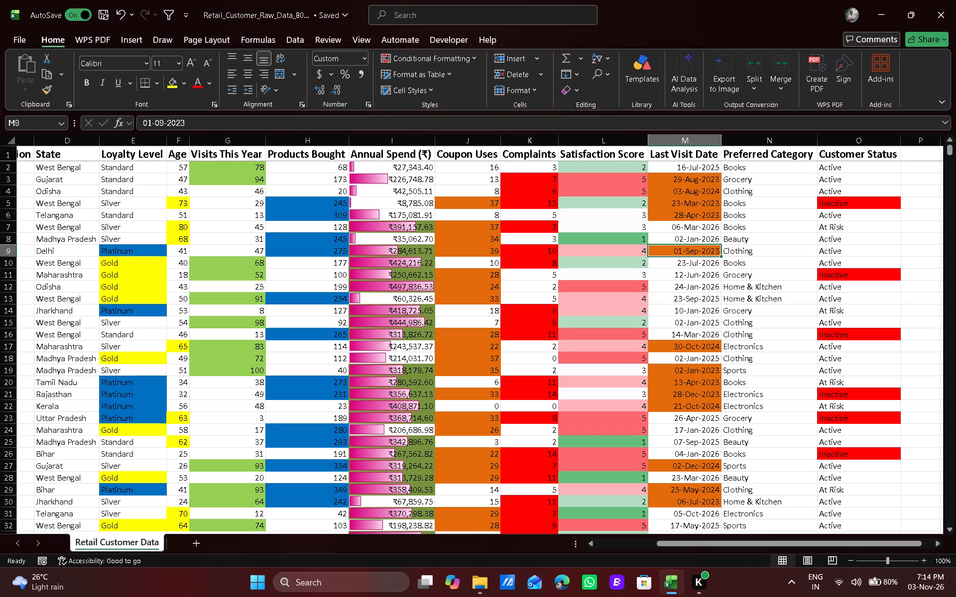
Duplicate the "Blocked" conditional formatting rule for all Customer Status data cells from O2 down.
left_click(852, 227)
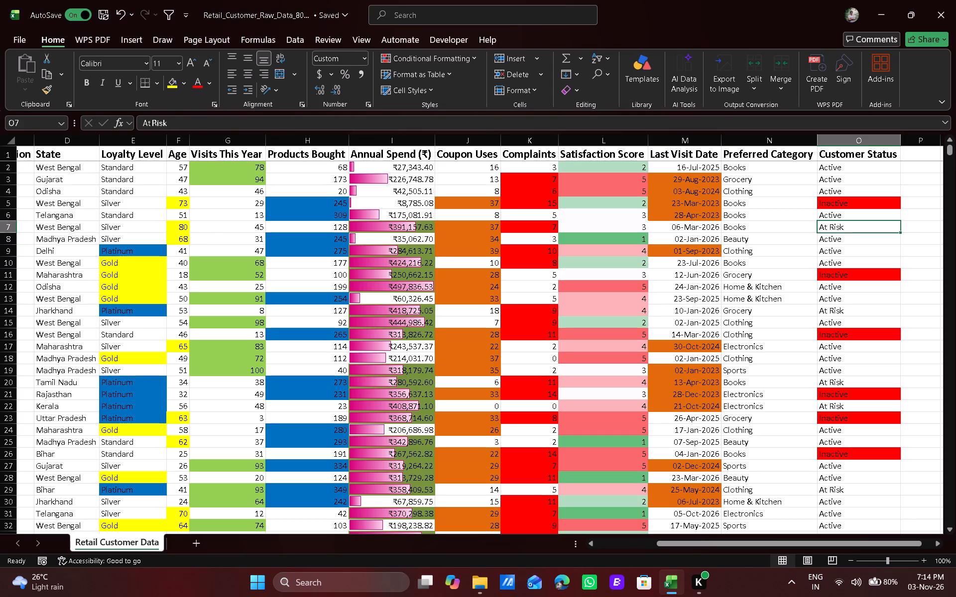
left_click(861, 170)
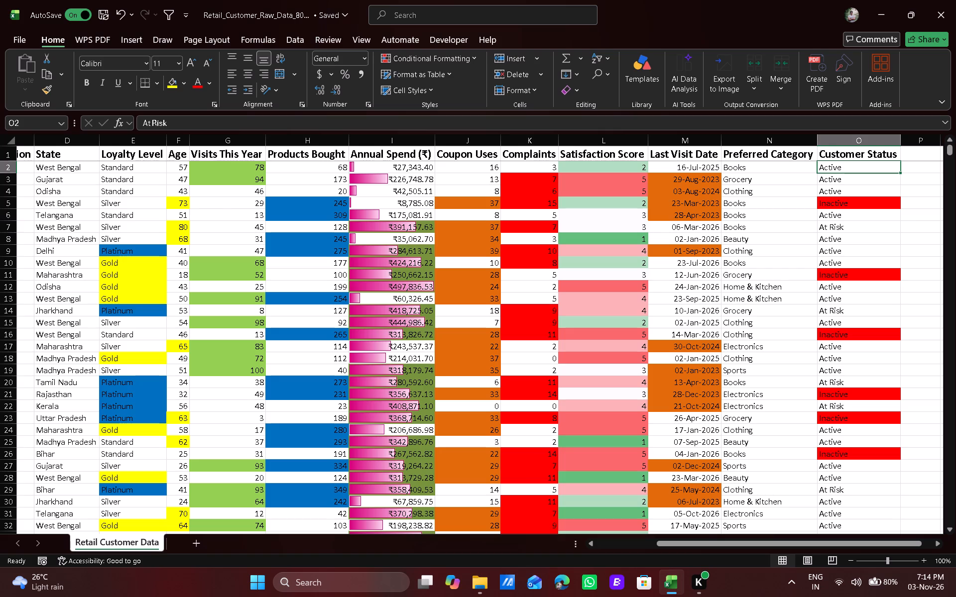
key("ctrl+shift+Down")
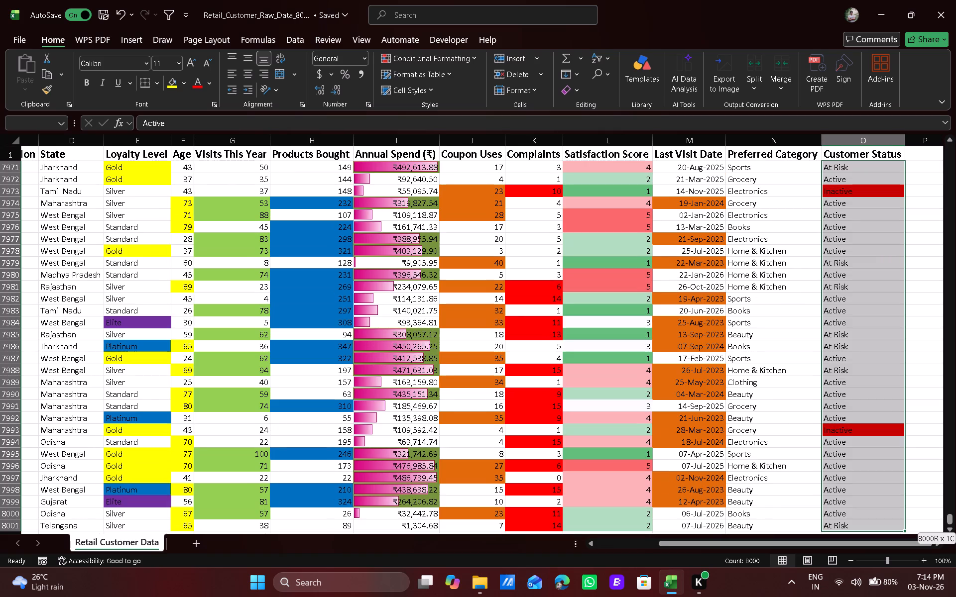
key("ctrl+BackSpace")
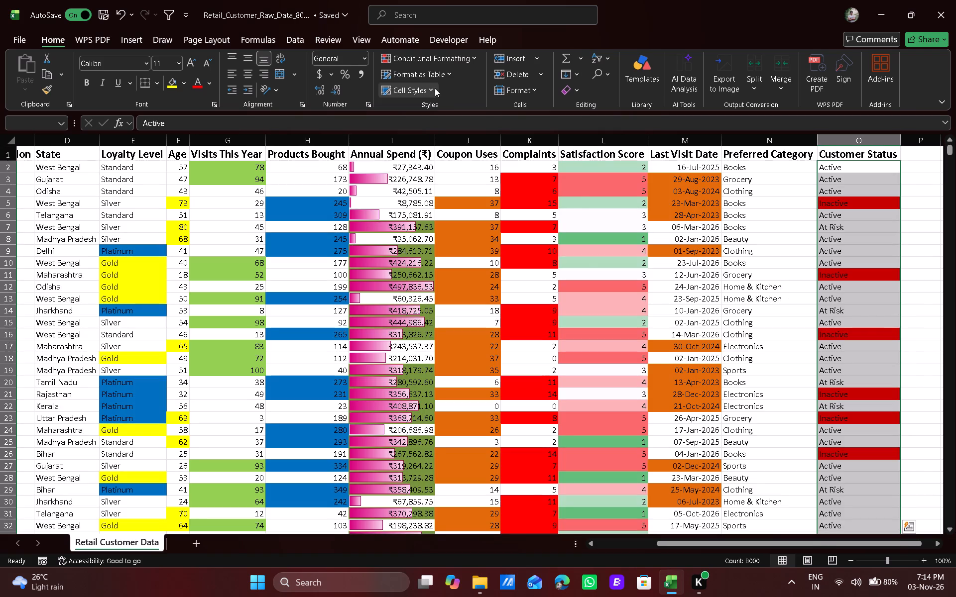
left_click(459, 58)
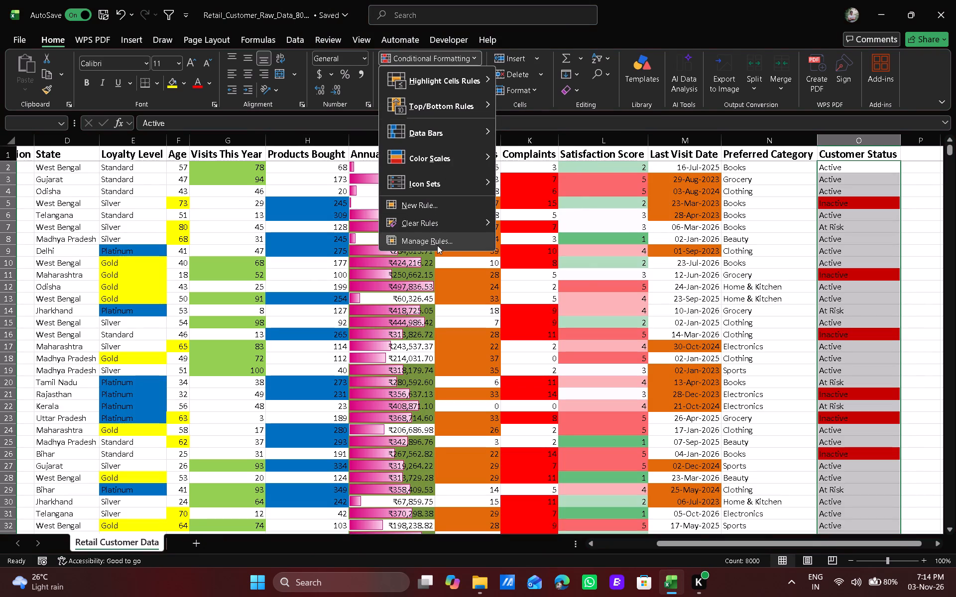
left_click(437, 245)
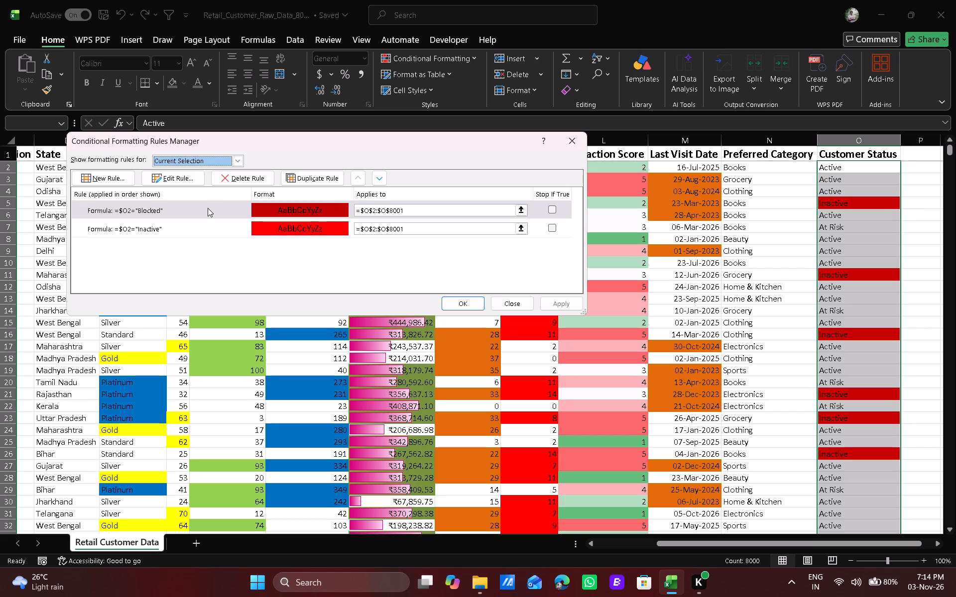
left_click(306, 175)
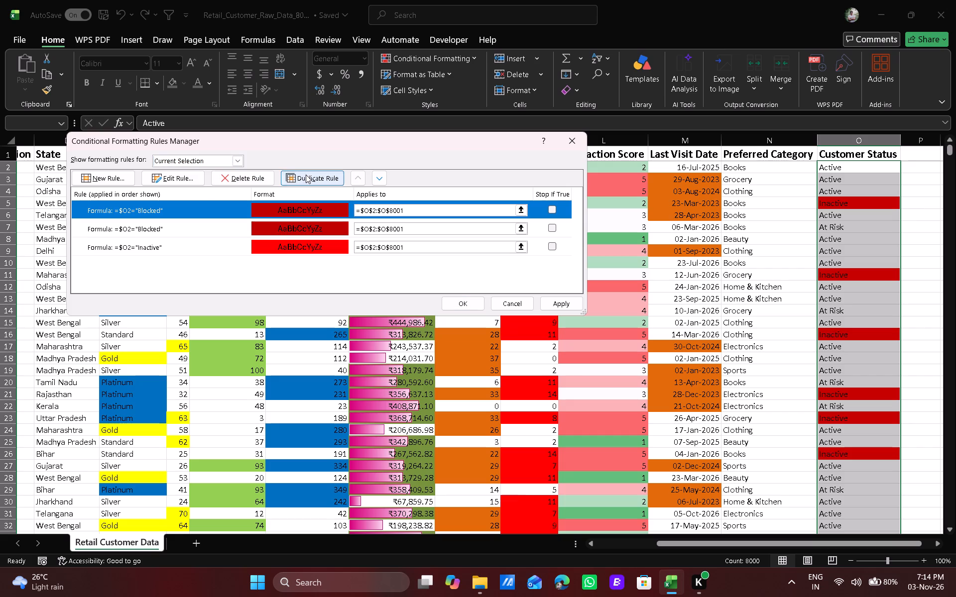
Change the duplicated Customer Status rule's formula to =$O2="At Risk".
double_click(217, 205)
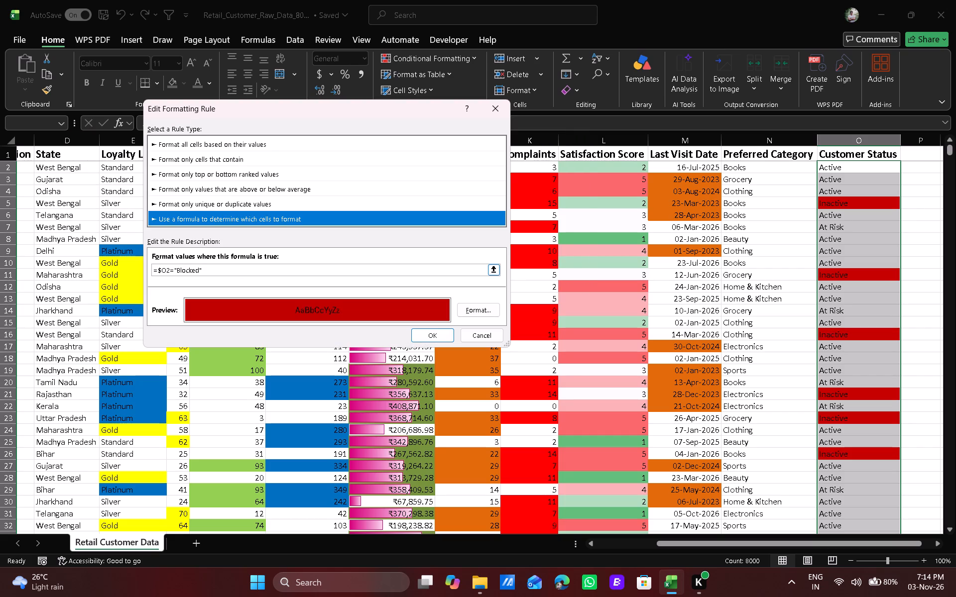
left_click(198, 269)
key("BackSpace")
key("BackSpace")
key("BackSpace")
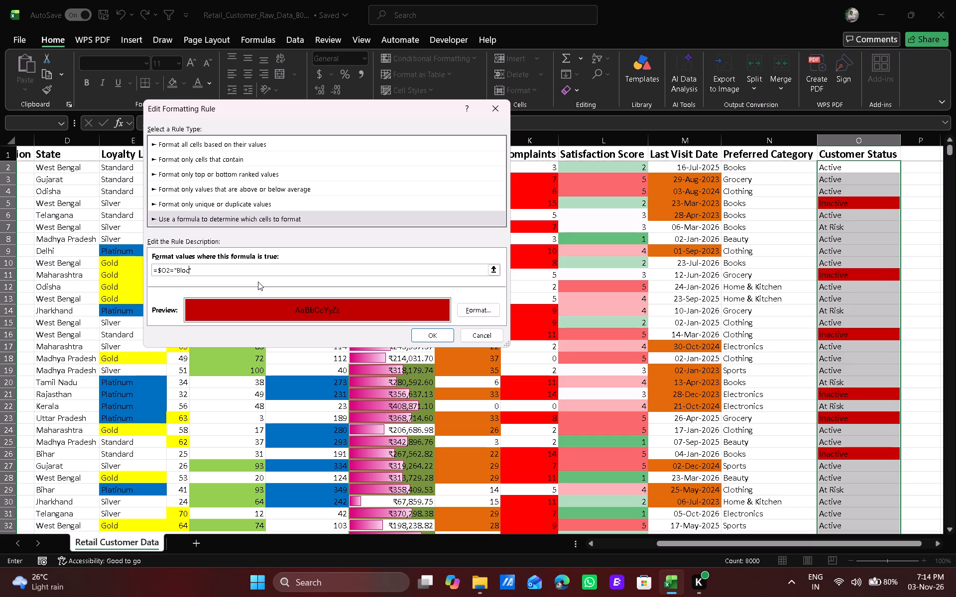
key("BackSpace")
key("BackSpace")
key("BackSpace")
key("BackSpace")
type("At")
key("space")
type("Ris")
key("k")
Set the "At Risk" rule's fill to dark orange and apply the rules to the Customer Status column.
left_click(485, 309)
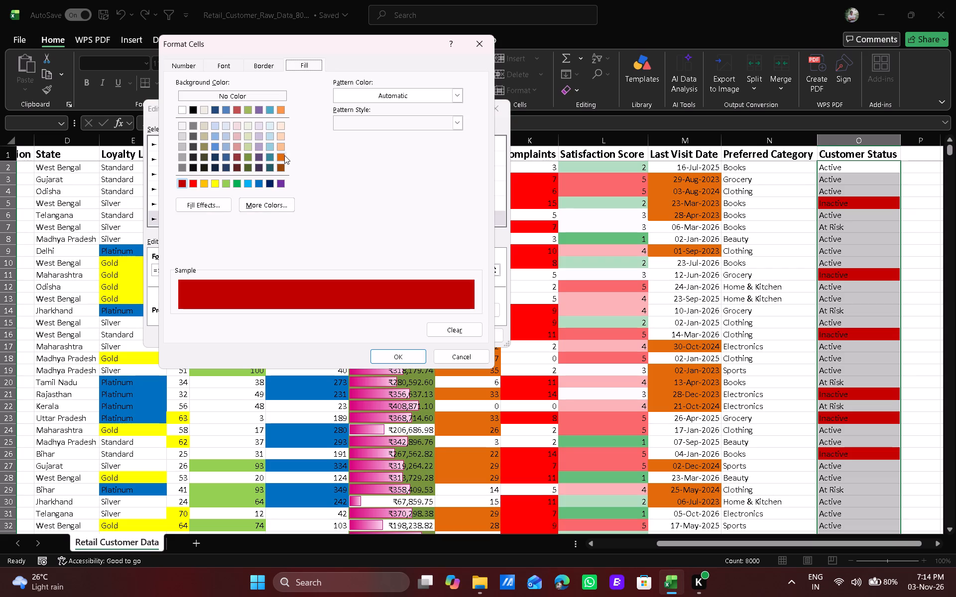
left_click(284, 156)
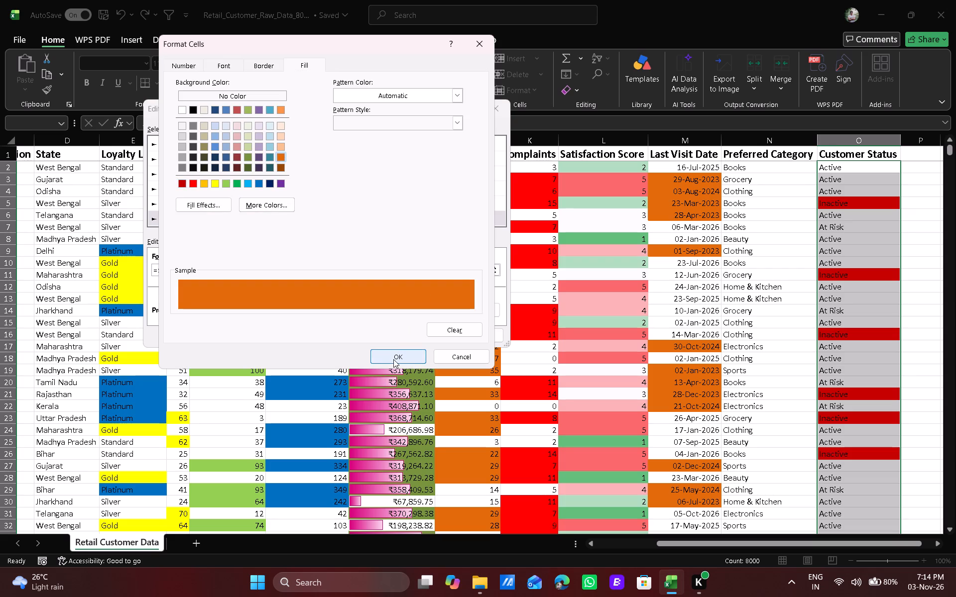
left_click(394, 358)
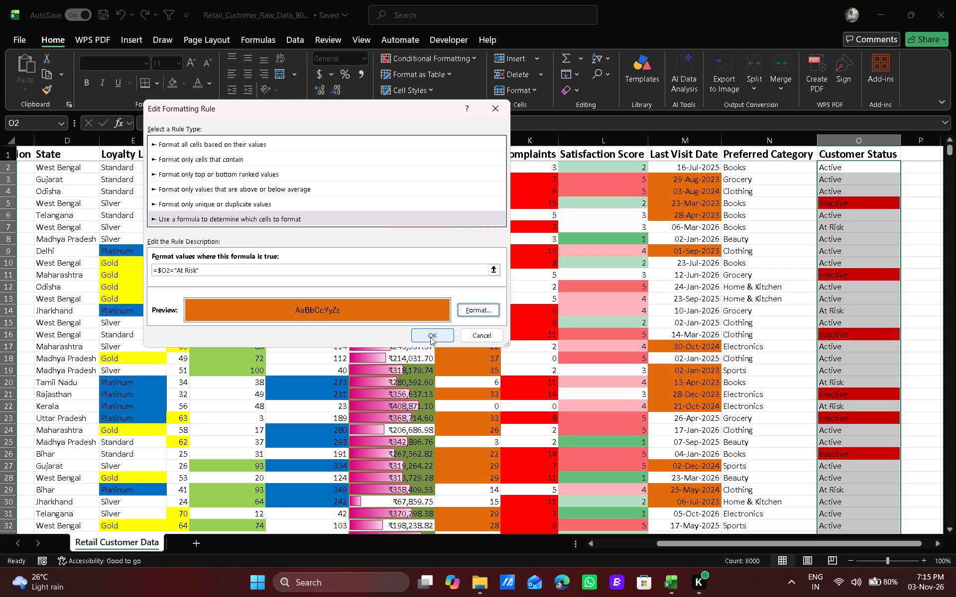
left_click(432, 336)
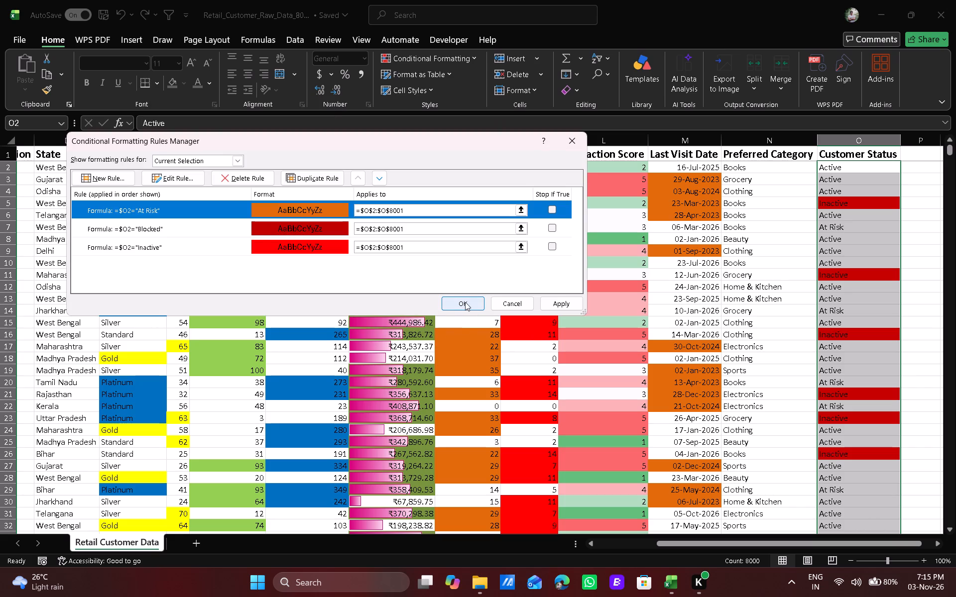
left_click(470, 300)
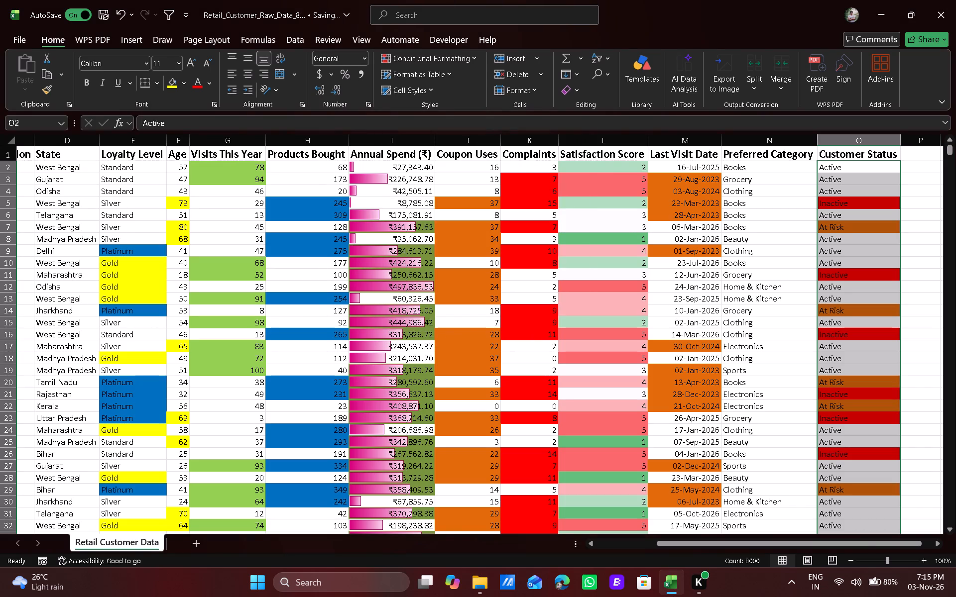
Duplicate the "At Risk" Customer Status rule and change the copy's formula to =$O2="Active".
left_click(449, 57)
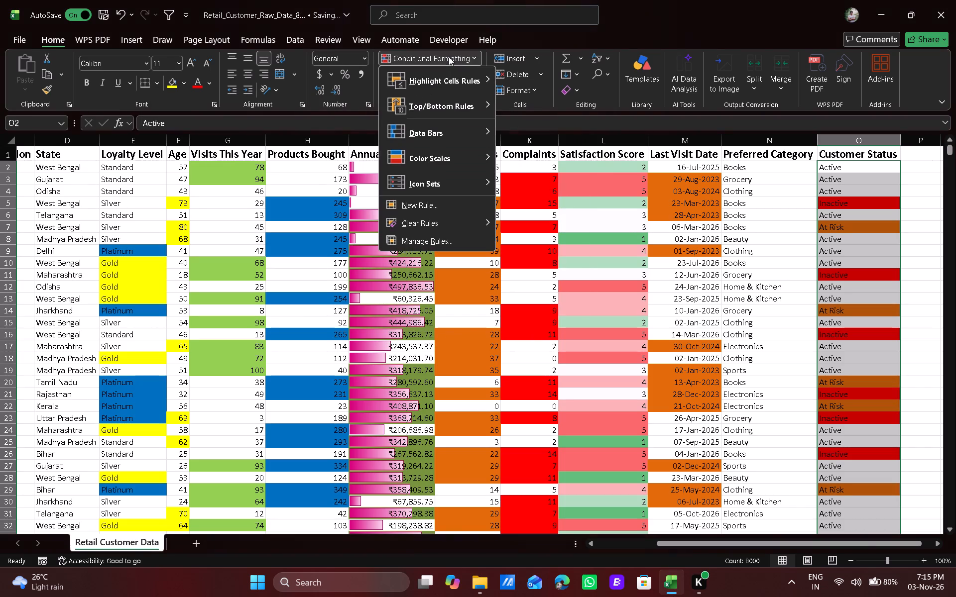
left_click(438, 239)
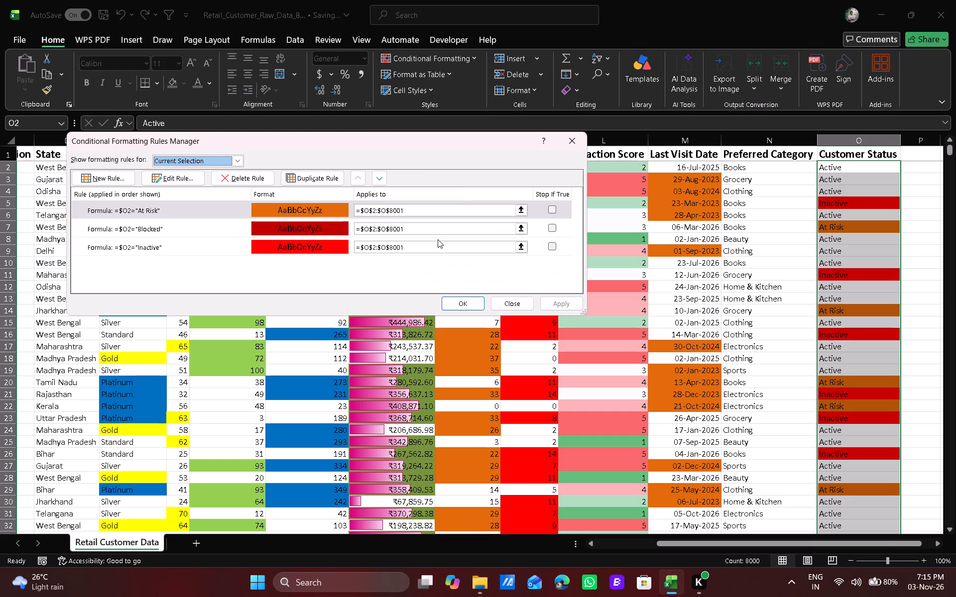
left_click(322, 176)
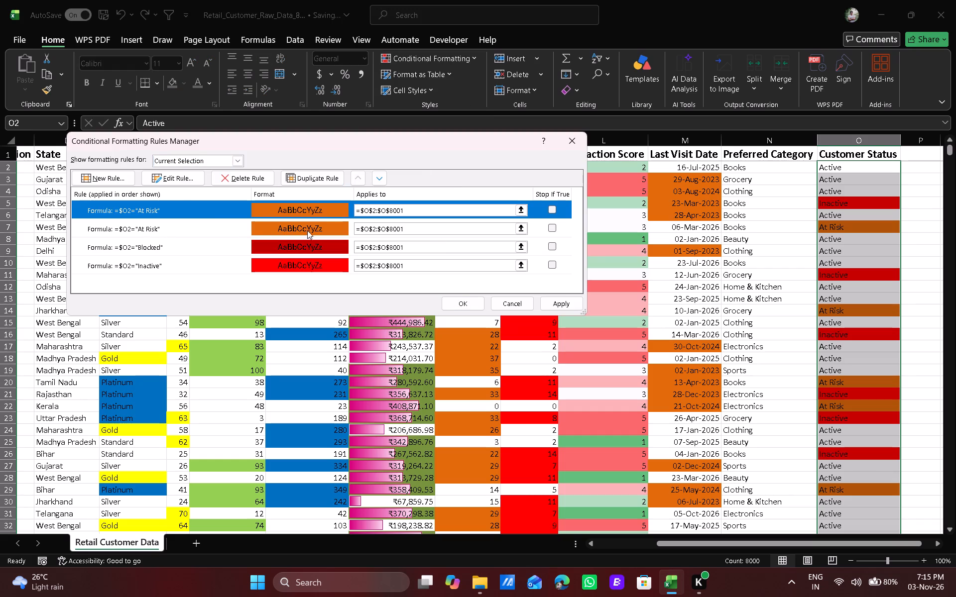
double_click(181, 207)
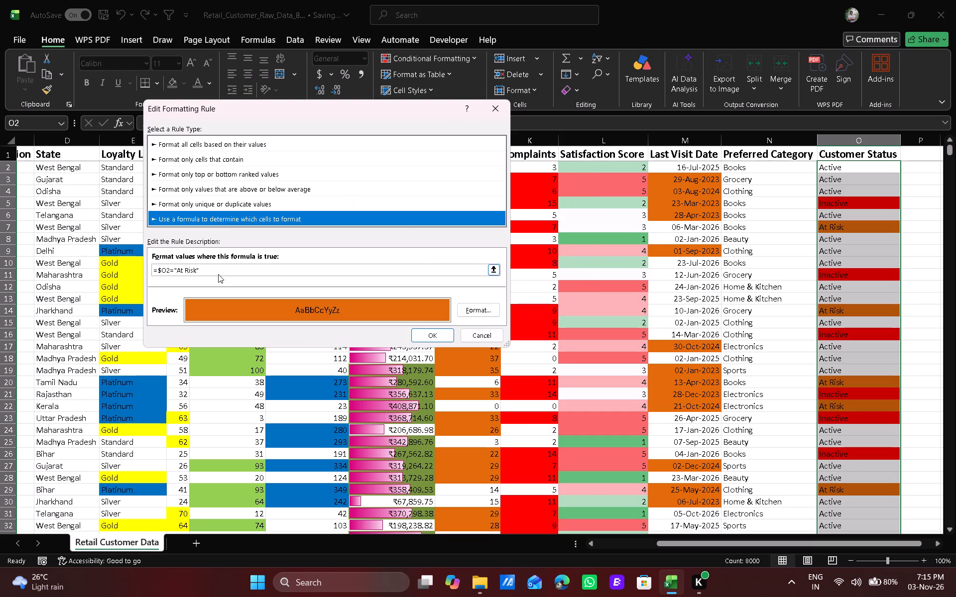
left_click_drag(196, 271, 187, 276)
left_click_drag(187, 276, 178, 274)
key("BackSpace")
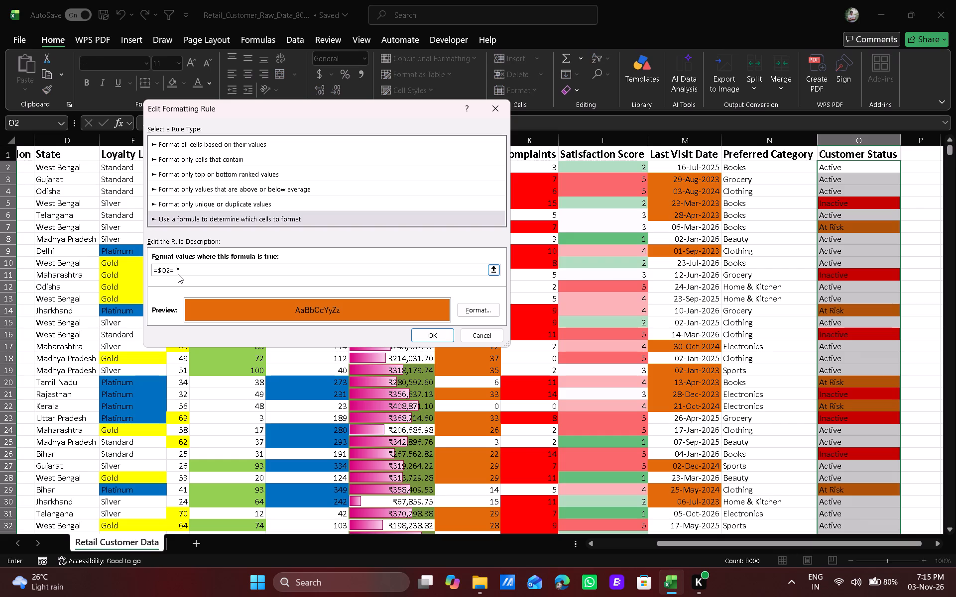
key("shift+a")
type("ctive")
Set the "Active" rule's fill to light green and apply the rules to the Customer Status column.
left_click(480, 310)
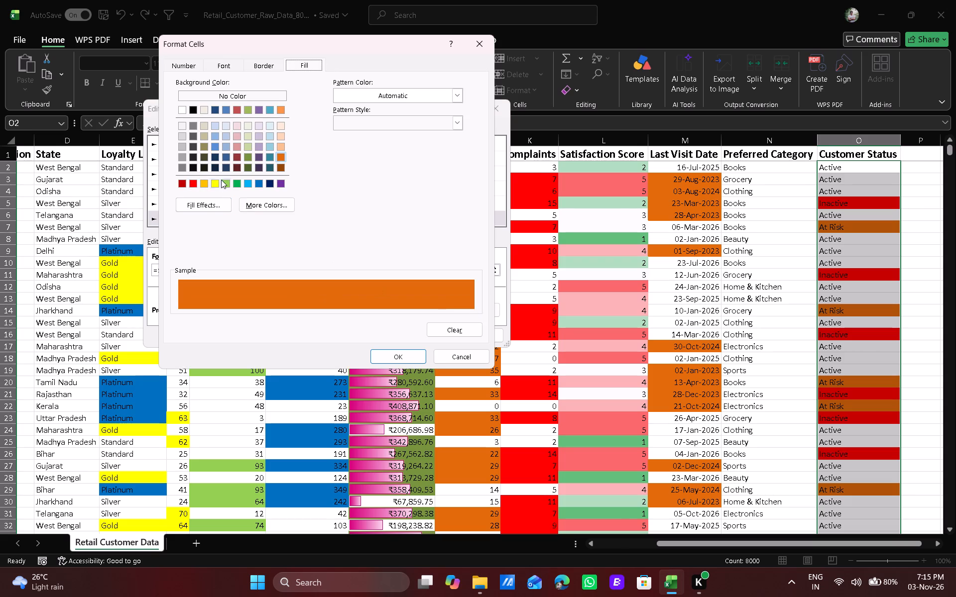
left_click(224, 183)
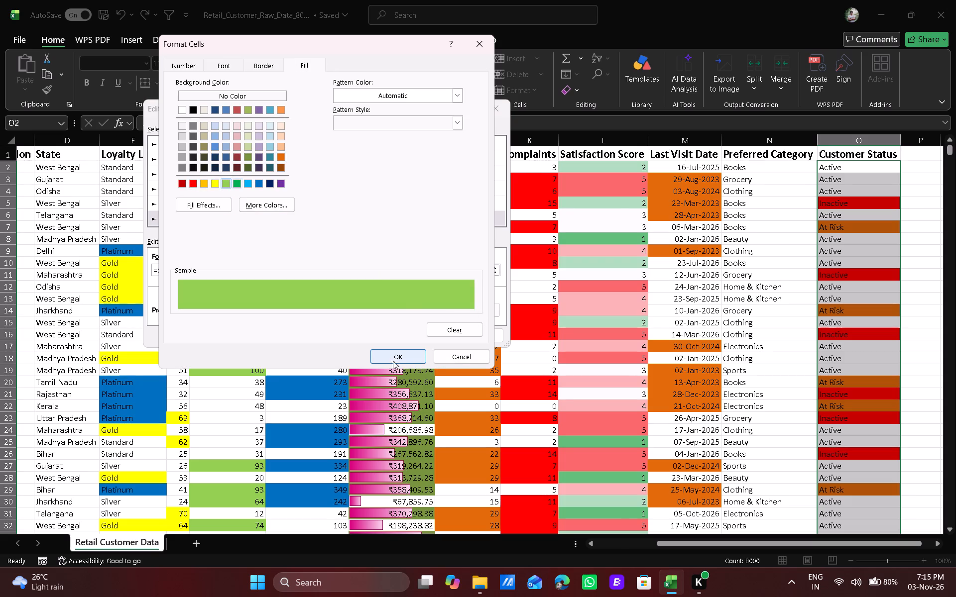
left_click(388, 356)
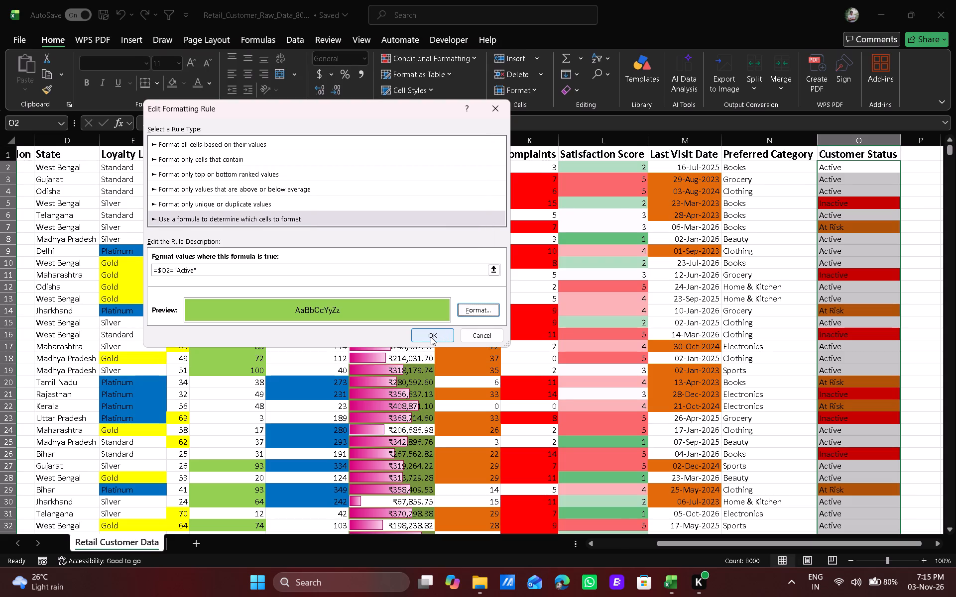
left_click(431, 337)
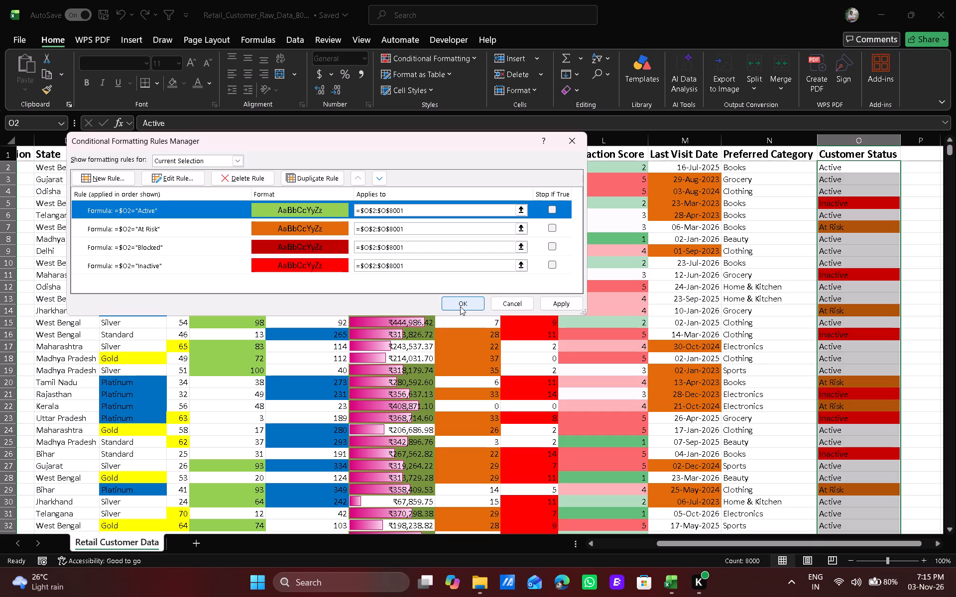
left_click(460, 306)
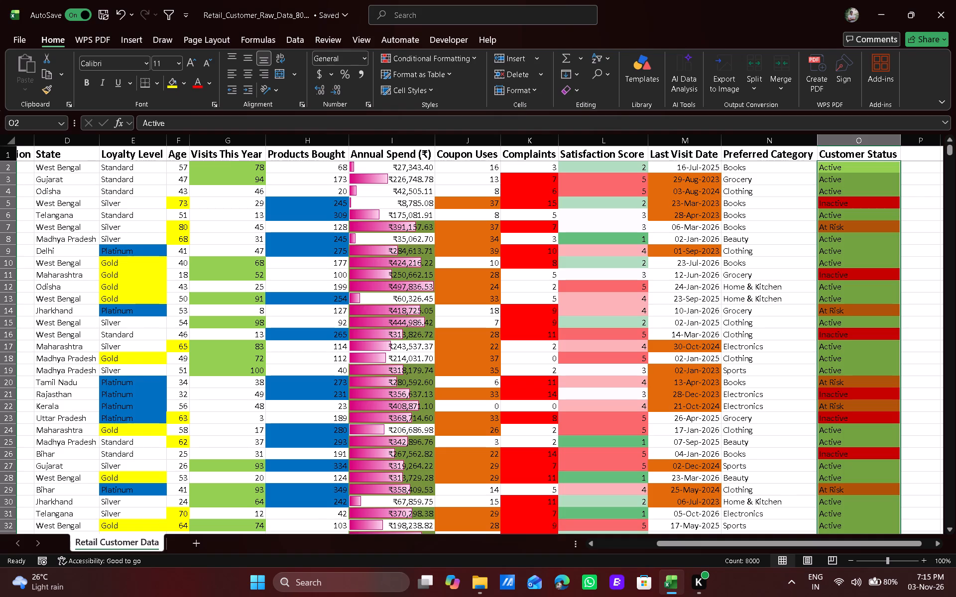
left_click(65, 168)
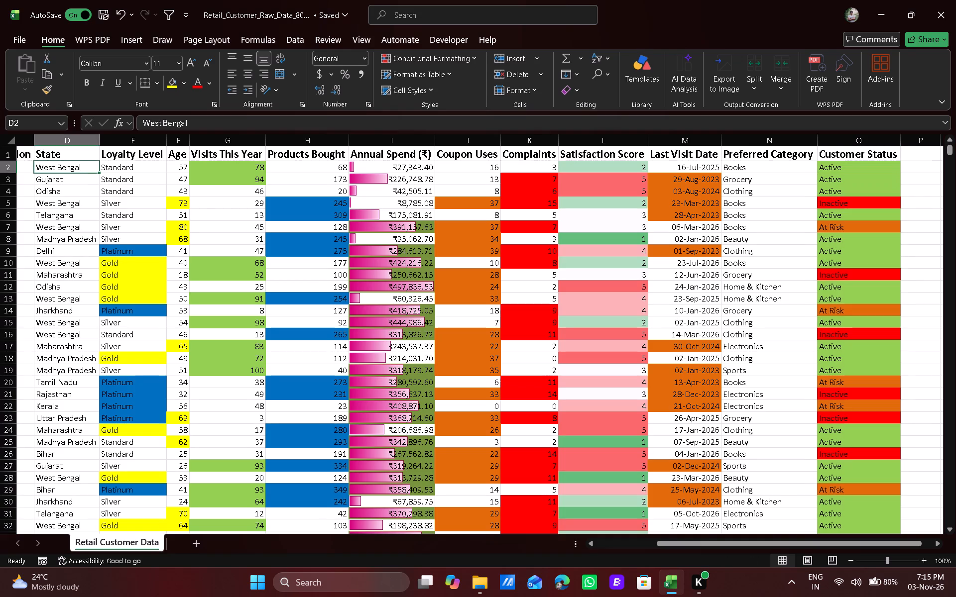
Start a formula-based conditional formatting rule for all data rows, from Customer ID through Customer Status, excluding the headers.
scroll(65, 168, "up", 1)
scroll(42, 206, "right", 2)
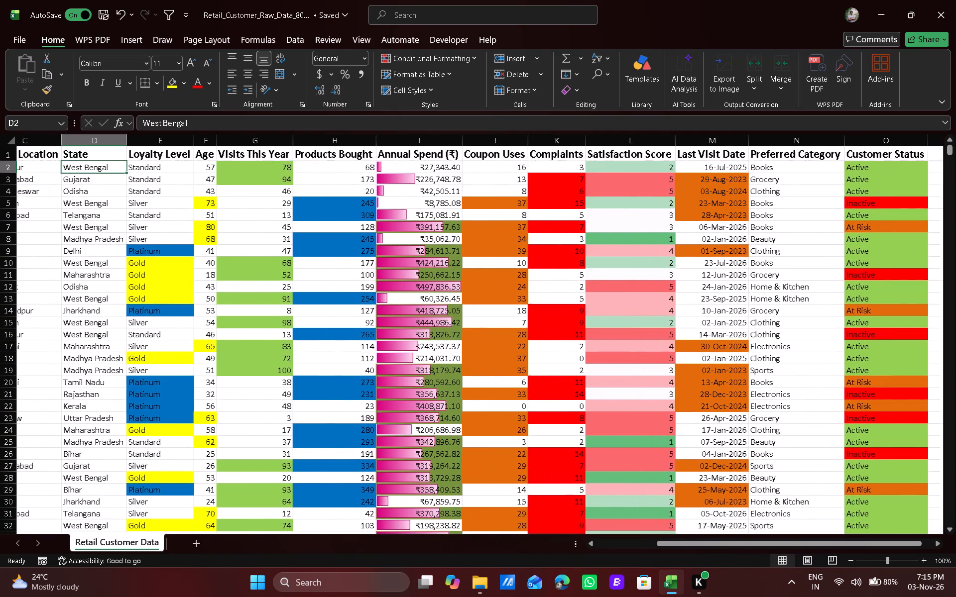
scroll(42, 206, "right", 3)
left_click(49, 168)
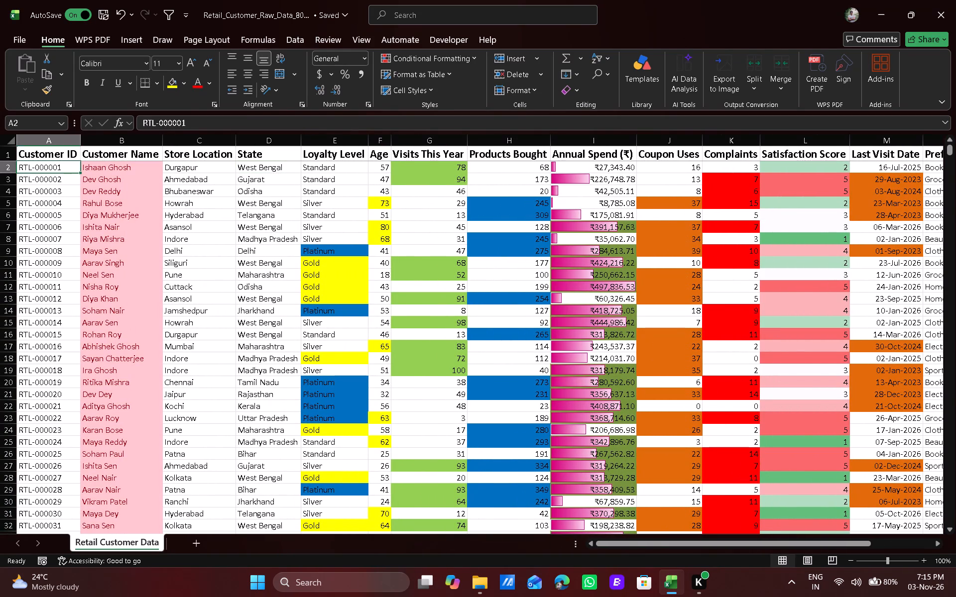
key("ctrl+shift+Right")
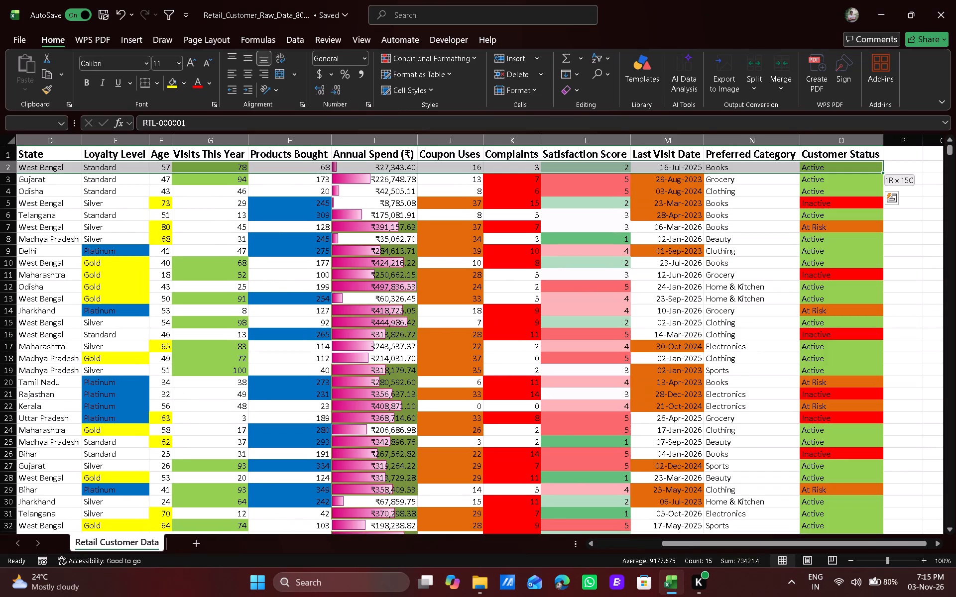
key("ctrl+shift+Down")
key("ctrl+BackSpace")
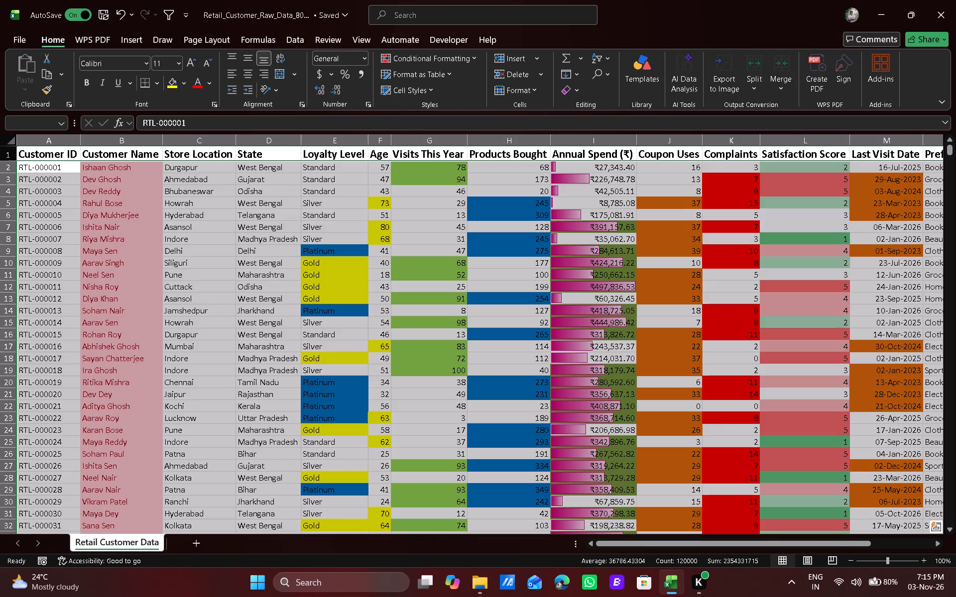
left_click(419, 57)
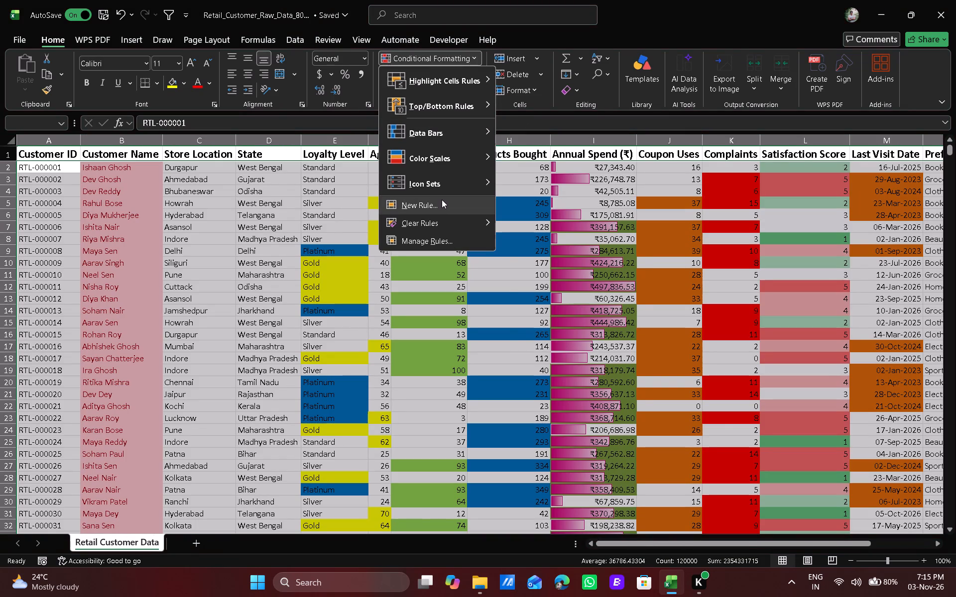
left_click(442, 199)
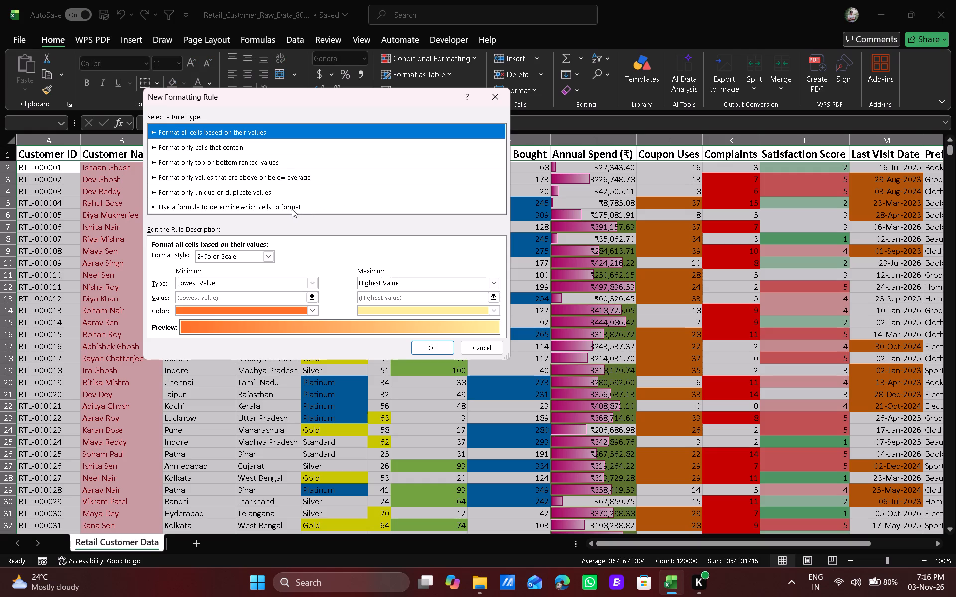
left_click(289, 208)
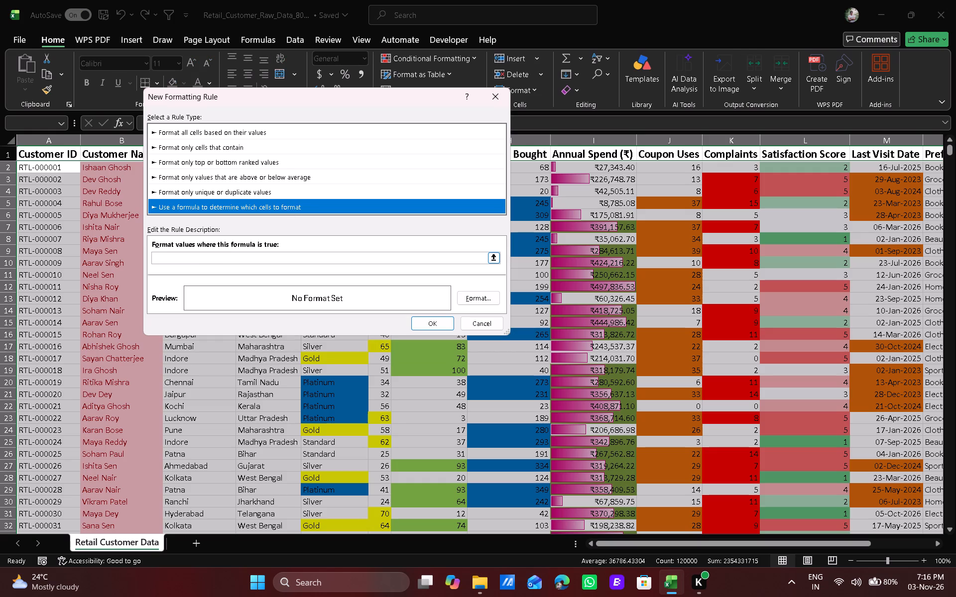
Begin the rule's formula with an AND test that Loyalty Level is Elite: =AND($E2="Elite",.
left_click(206, 259)
key("equal")
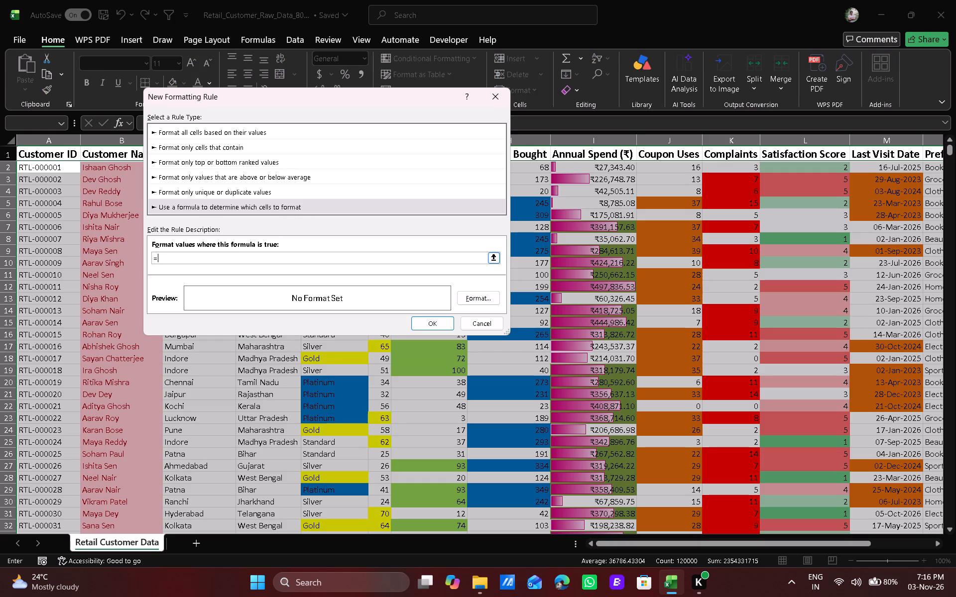
type("AND")
key("shift+parenleft")
left_click_drag(283, 98, 671, 223)
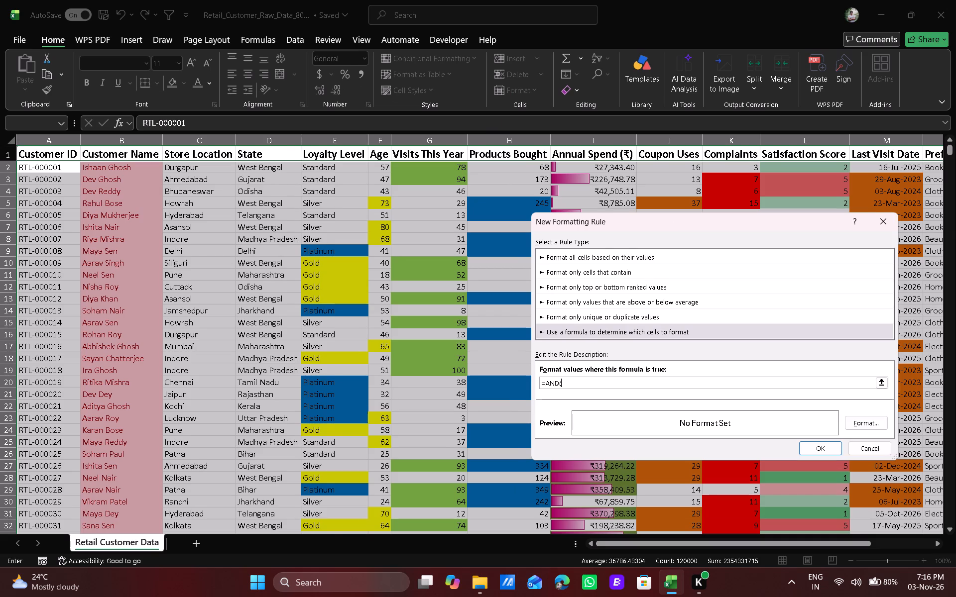
scroll(320, 281, "down", 4)
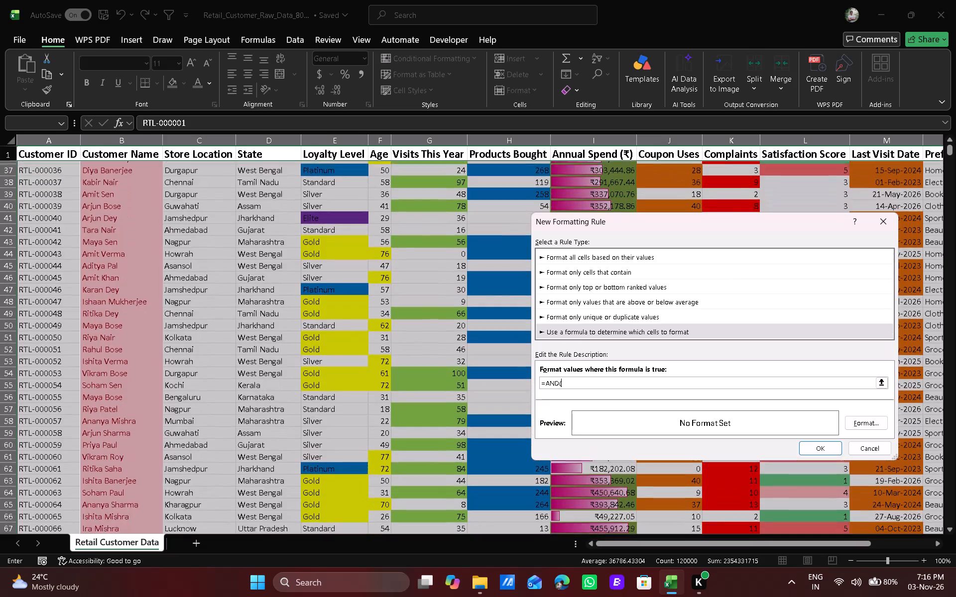
scroll(320, 281, "up", 4)
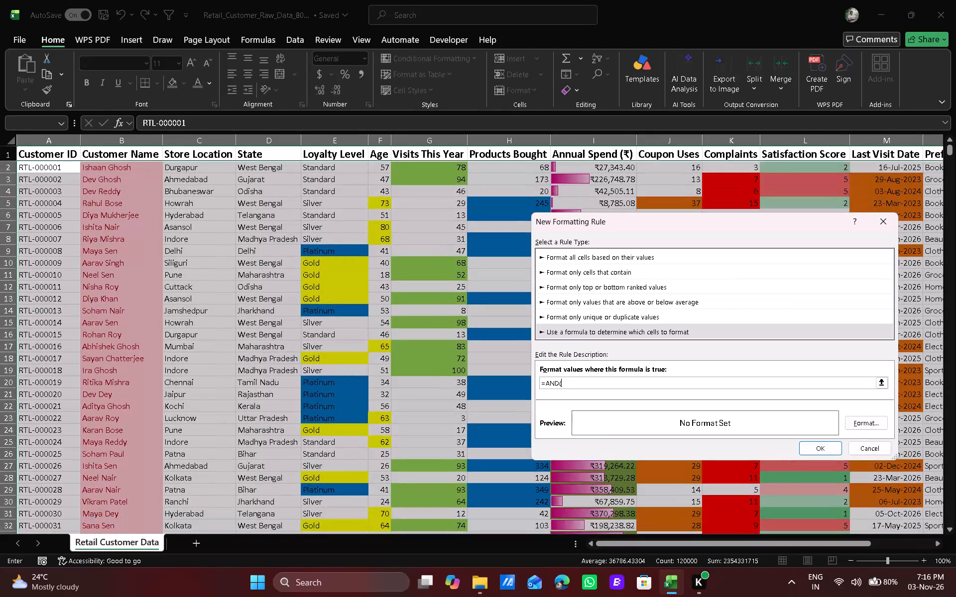
left_click(316, 168)
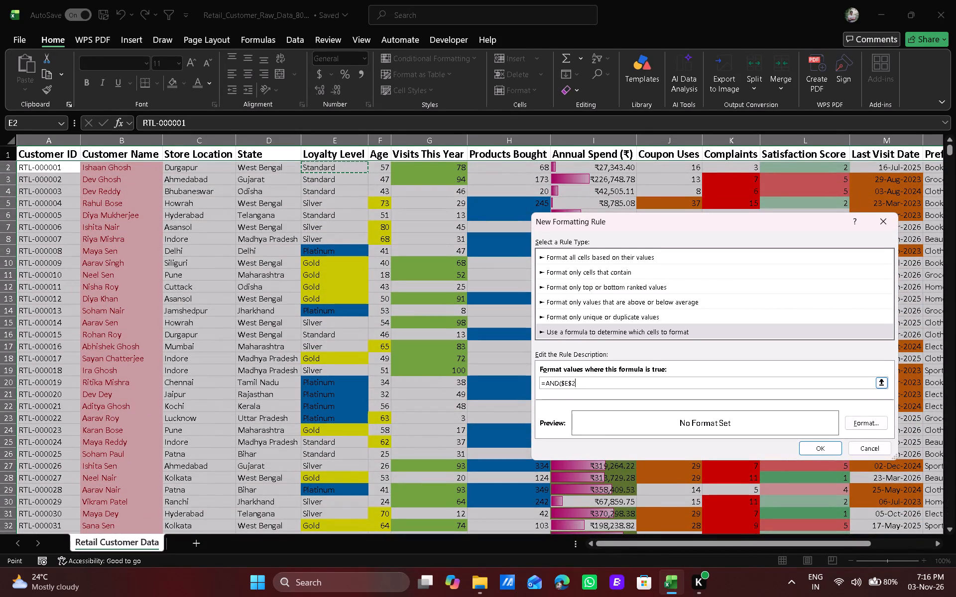
left_click_drag(571, 382, 607, 398)
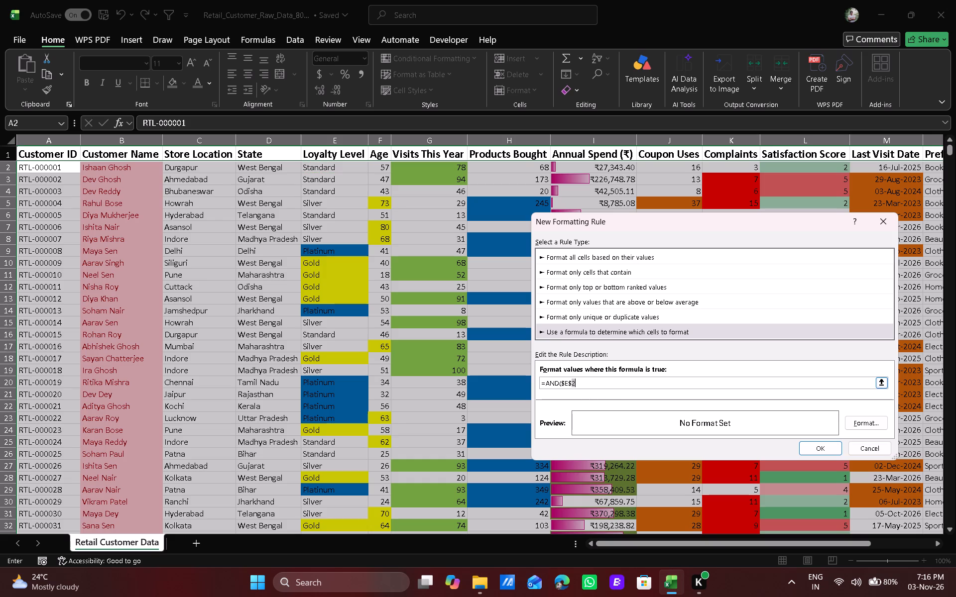
left_click(572, 381)
key("BackSpace")
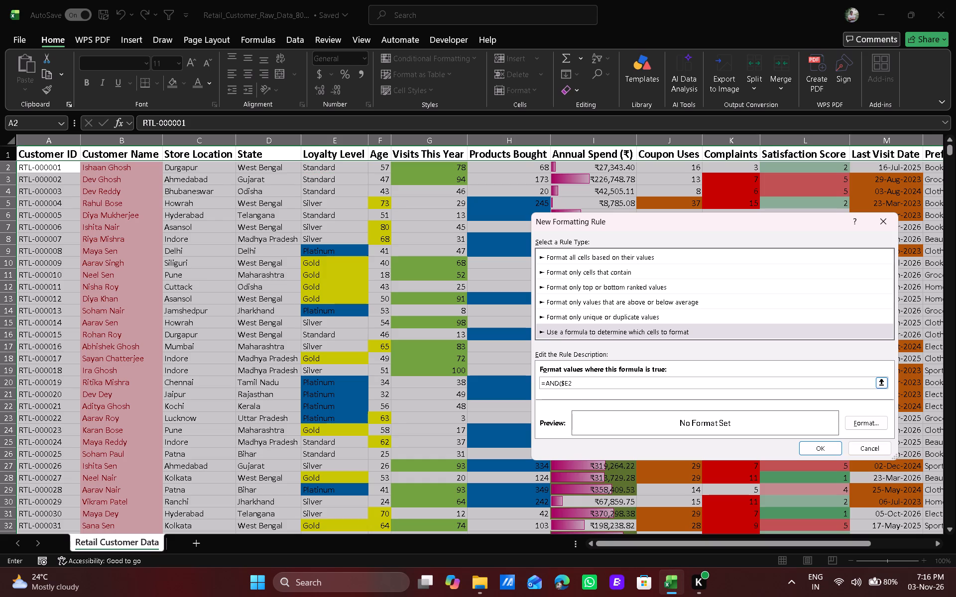
left_click(588, 382)
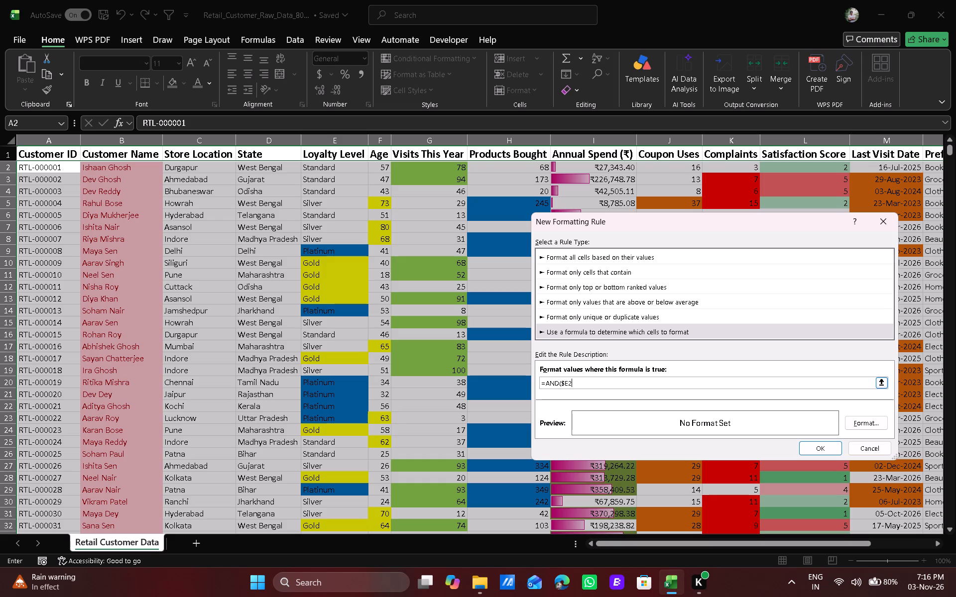
key("equal")
key("shift+quotedbl")
type("Elite")
key("shift+quotedbl")
key("comma")
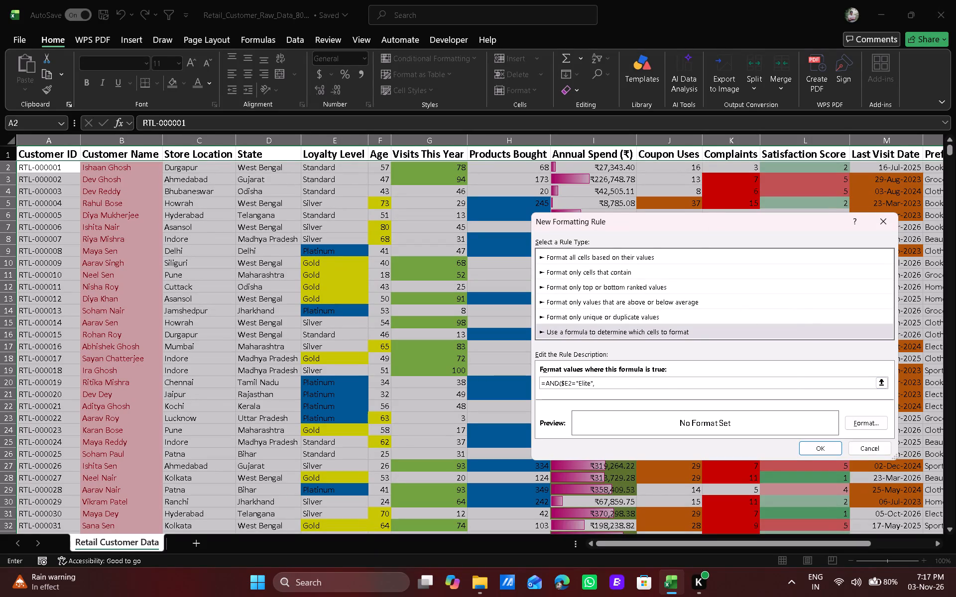
Add the Annual Spend condition $I2>250000 as the second test in the AND formula.
left_click_drag(712, 227, 279, 218)
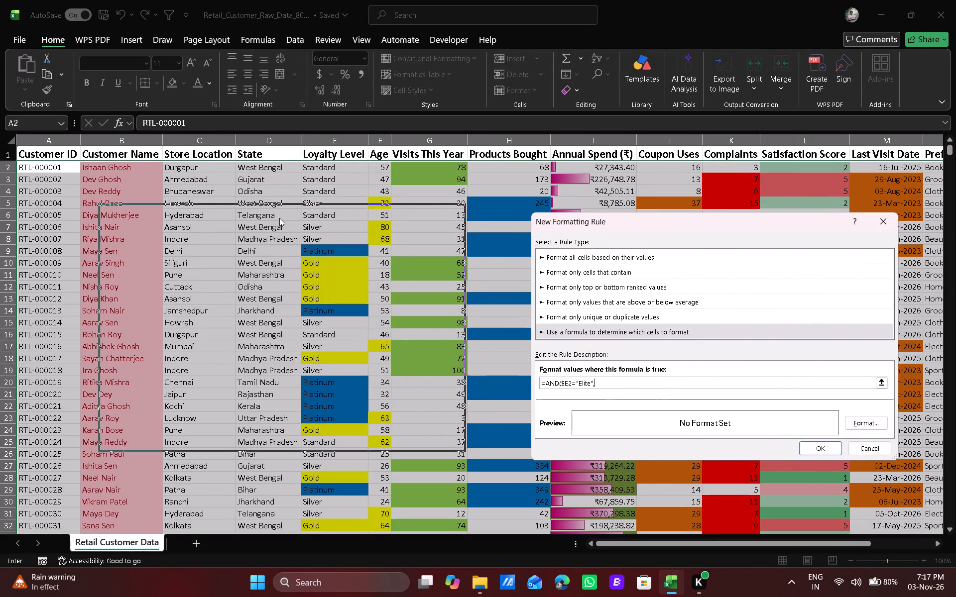
left_click_drag(279, 218, 280, 218)
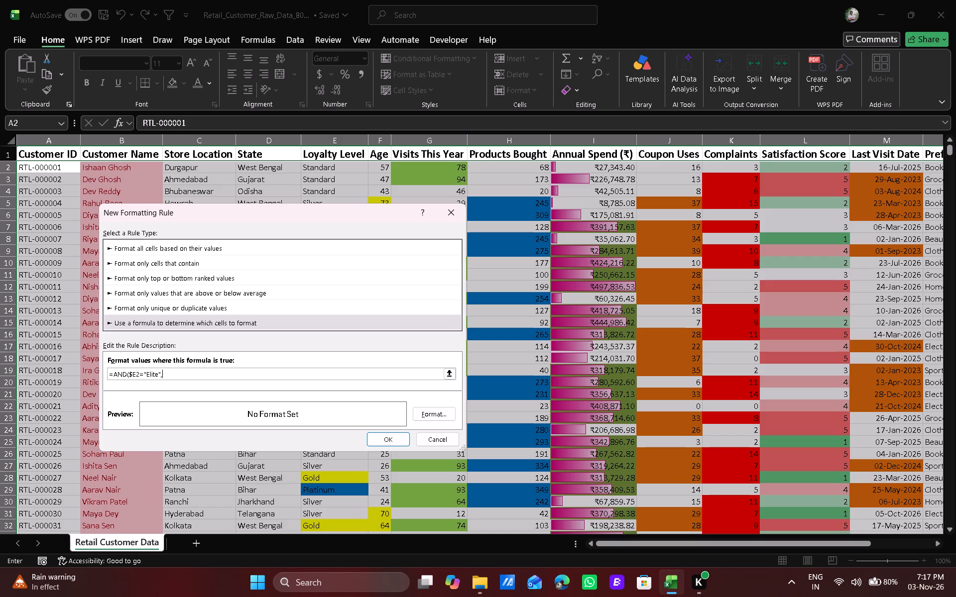
left_click(612, 169)
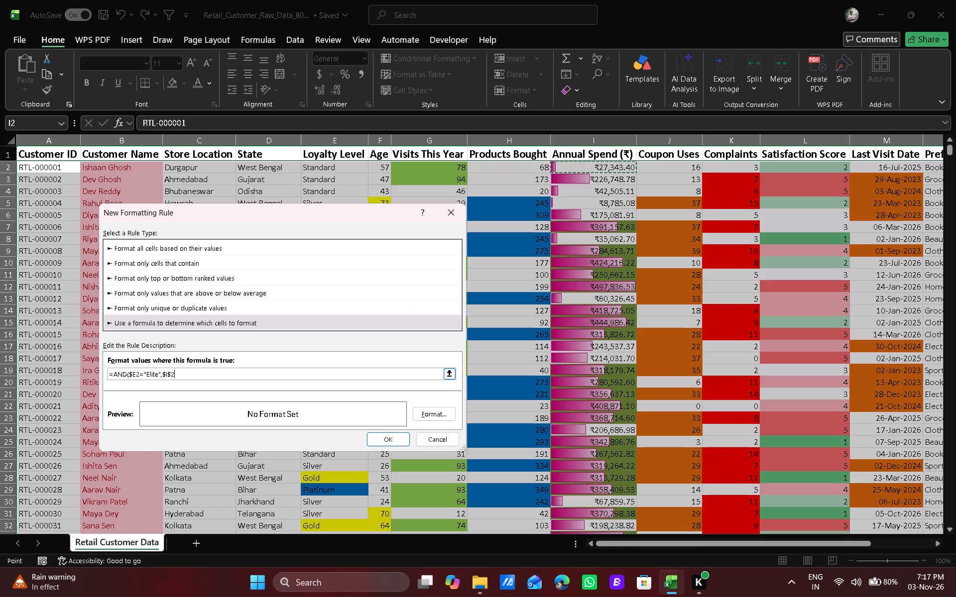
left_click(169, 372)
key("BackSpace")
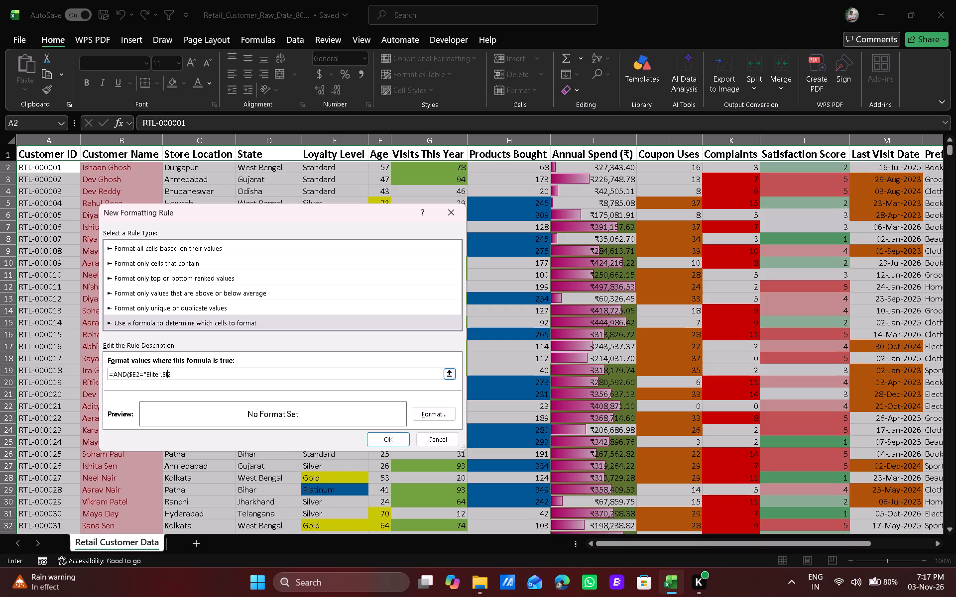
left_click(186, 372)
left_click(186, 372)
key("shift+greater")
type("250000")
Set the rule's fill to light blue and apply it to the data rows.
left_click(428, 414)
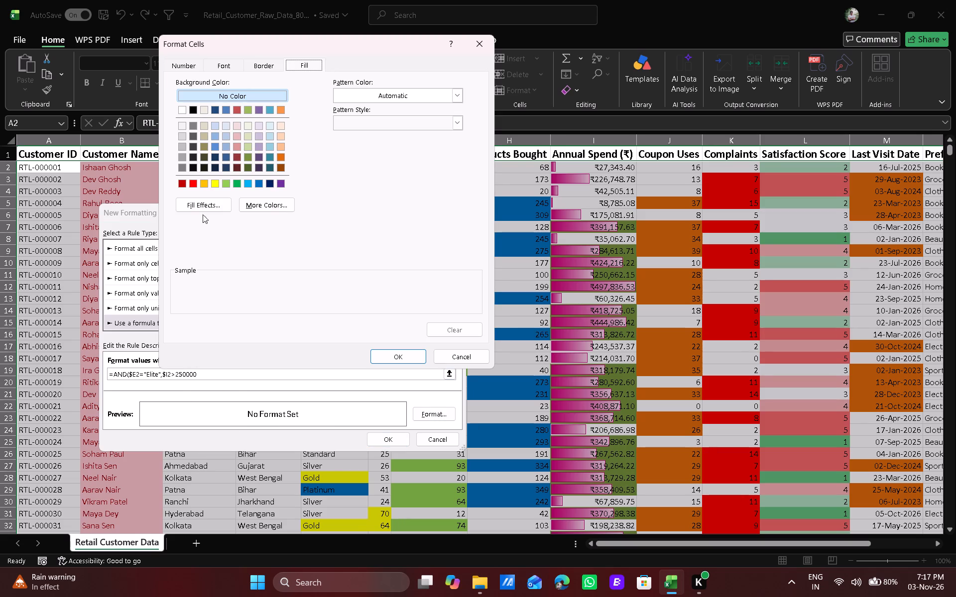
left_click(248, 182)
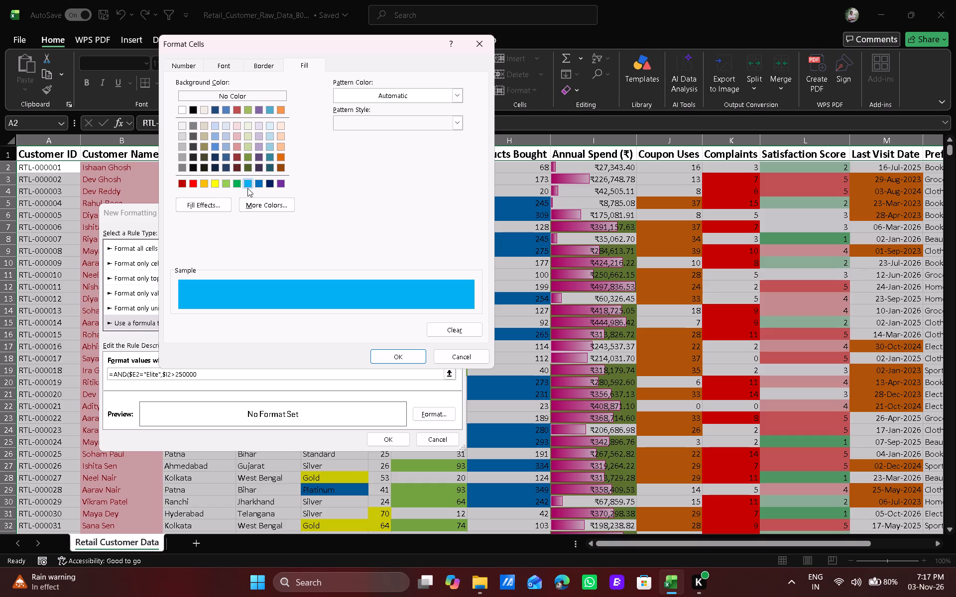
left_click(406, 355)
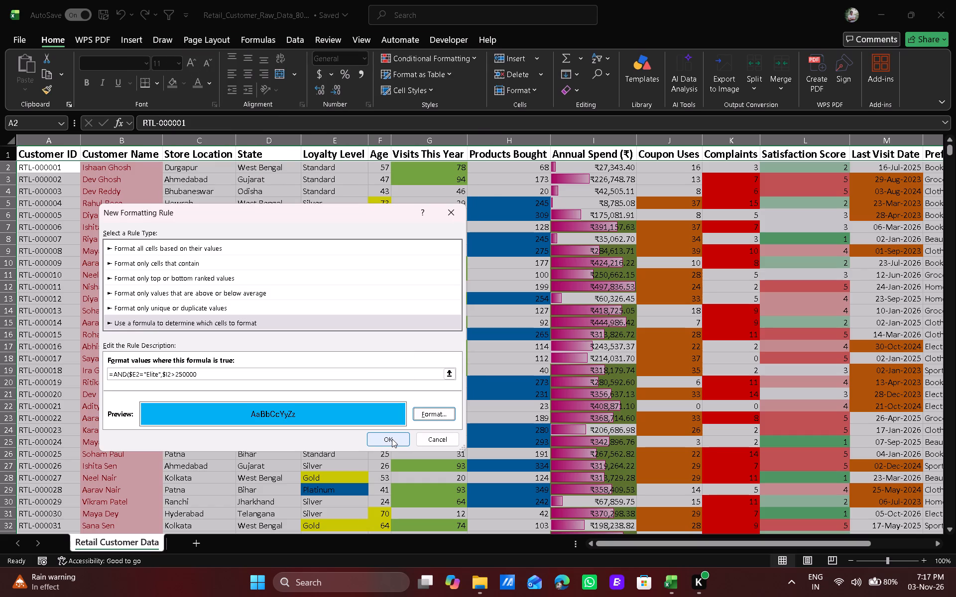
left_click(392, 439)
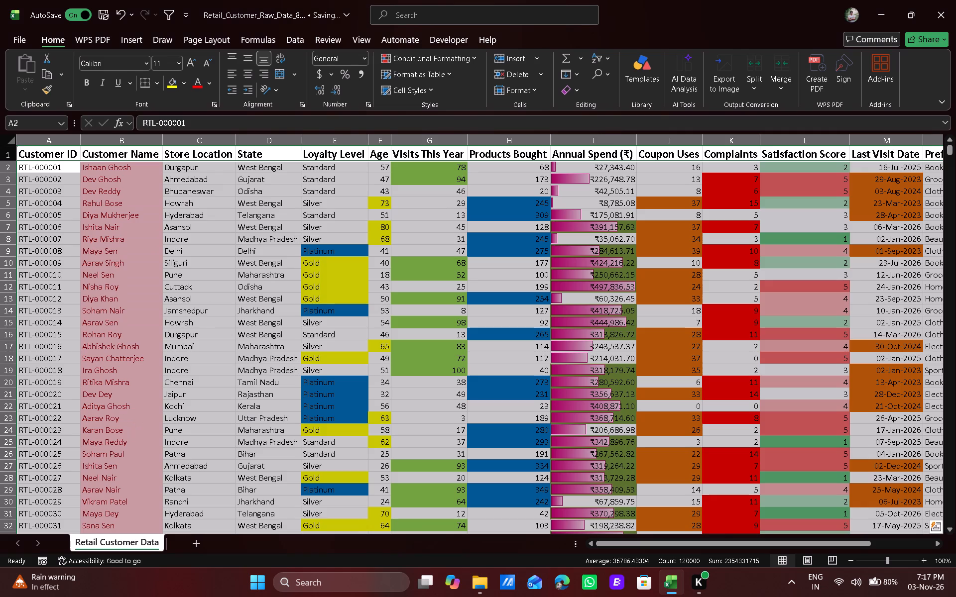
scroll(392, 439, "down", 3)
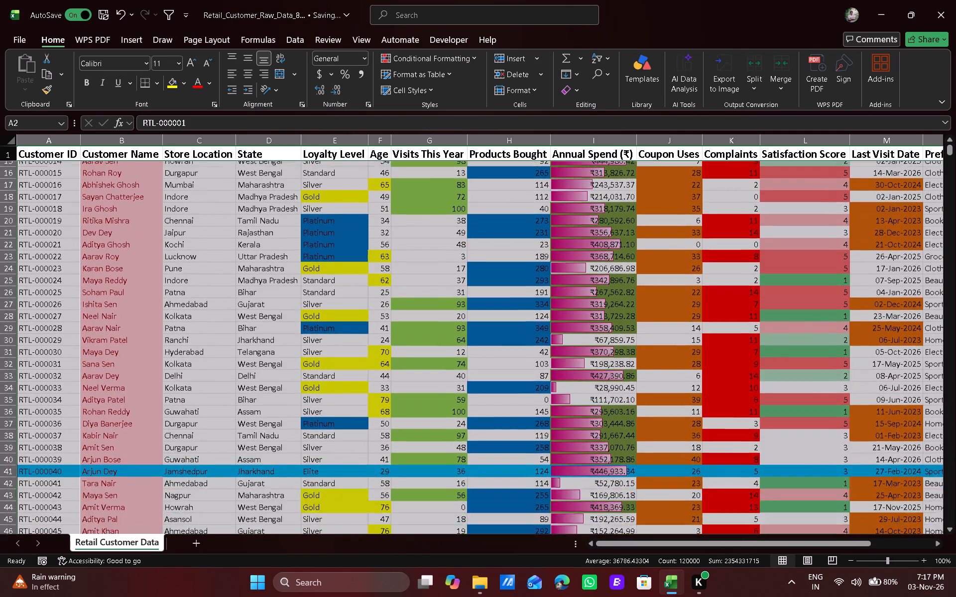
Examine the whole-row highlights for high-spending Elite customers down through the data rows.
scroll(392, 439, "down", 1)
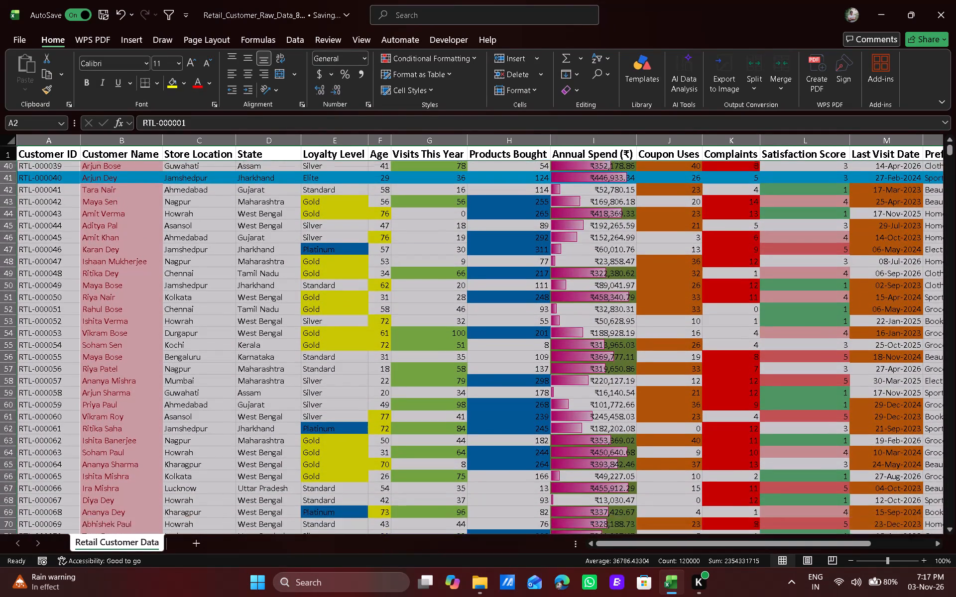
scroll(392, 439, "down", 4)
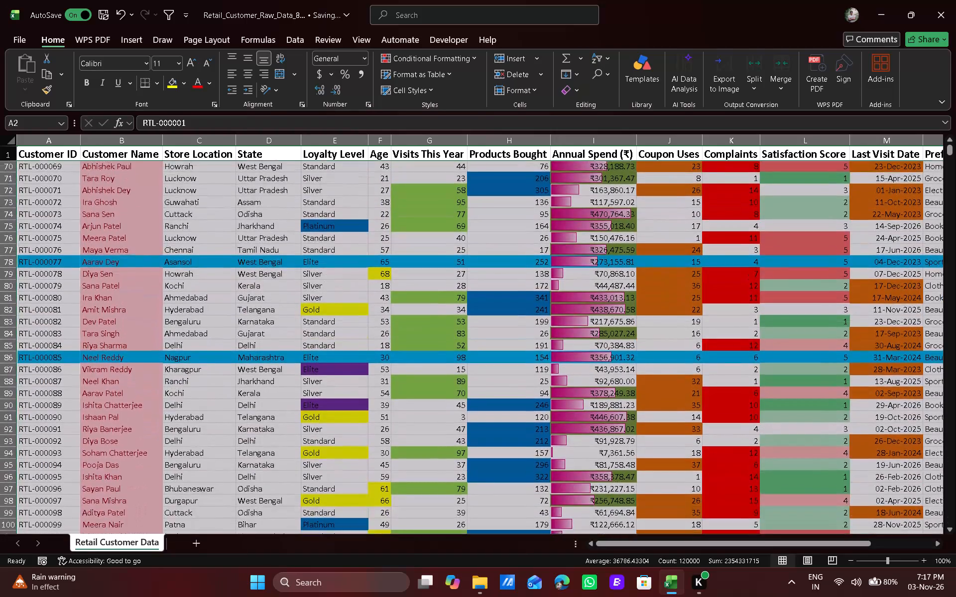
scroll(392, 439, "down", 8)
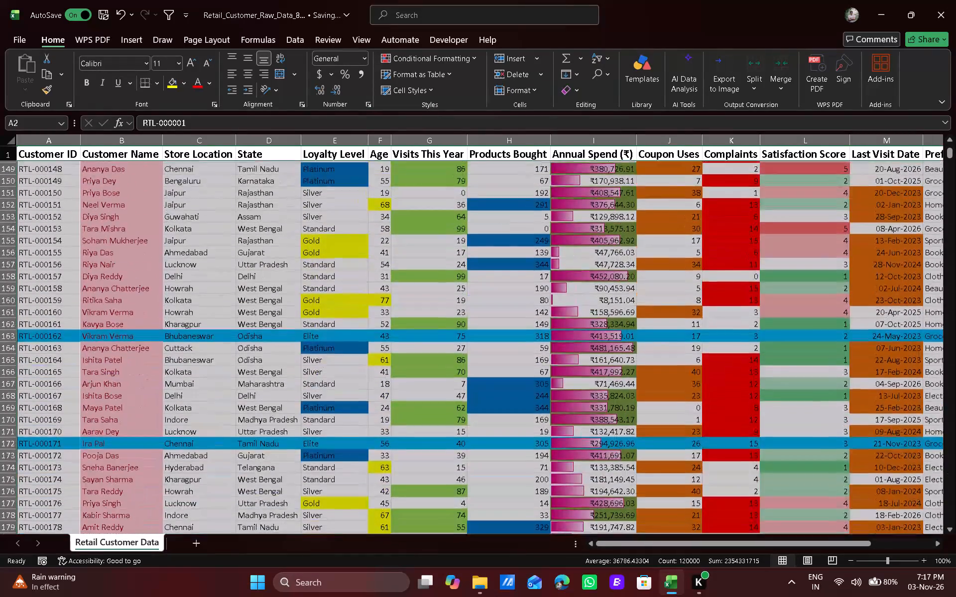
scroll(392, 439, "up", 4)
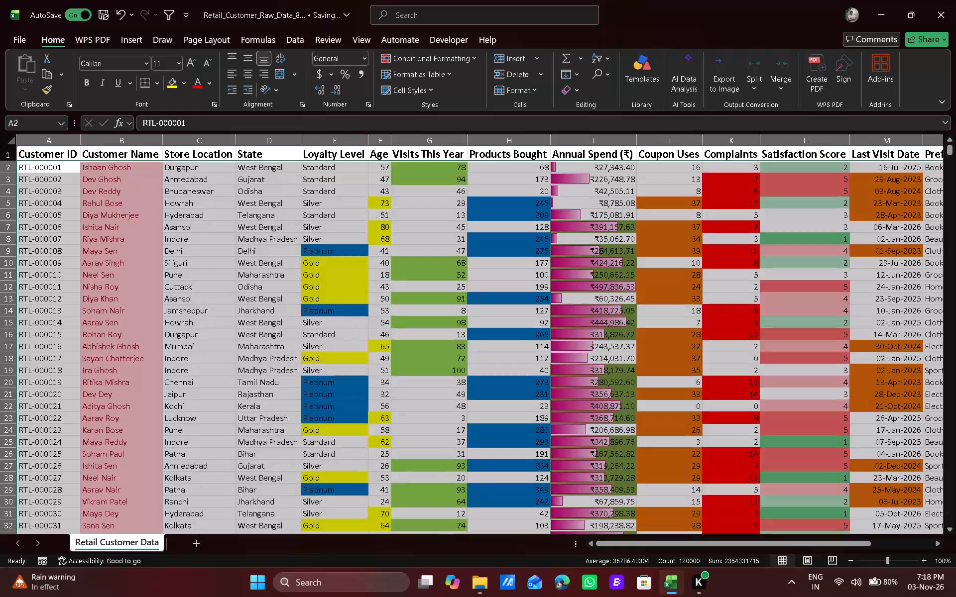
Start another formula-based conditional formatting rule for the data rows with an AND test on Complaints above 5: =AND($K2>5,.
left_click(443, 58)
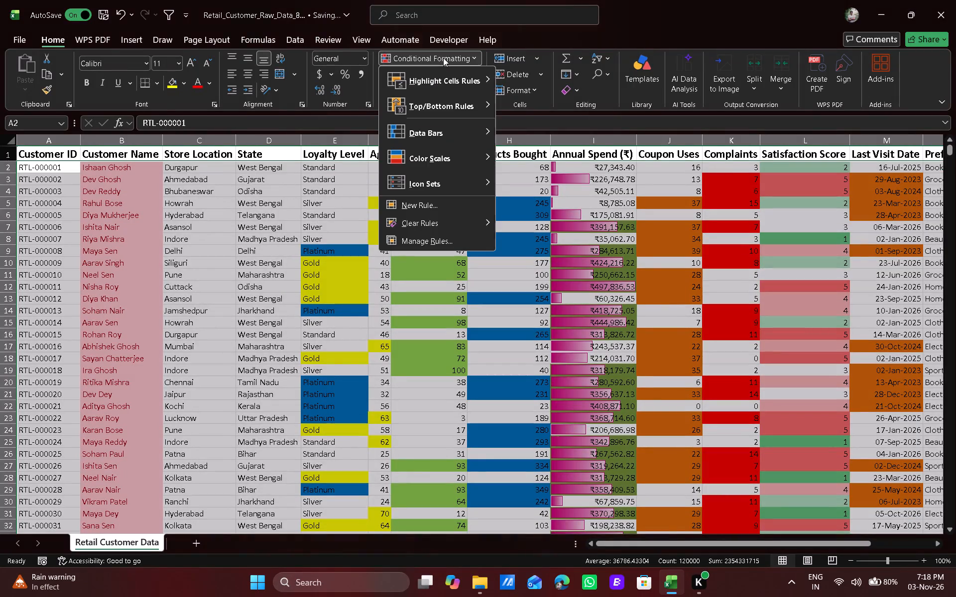
left_click(421, 211)
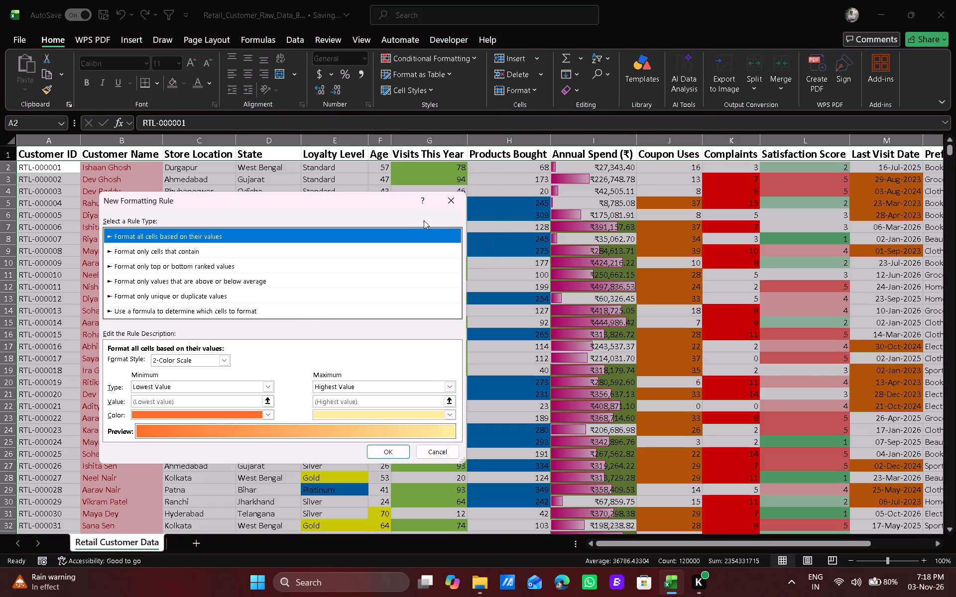
left_click(287, 309)
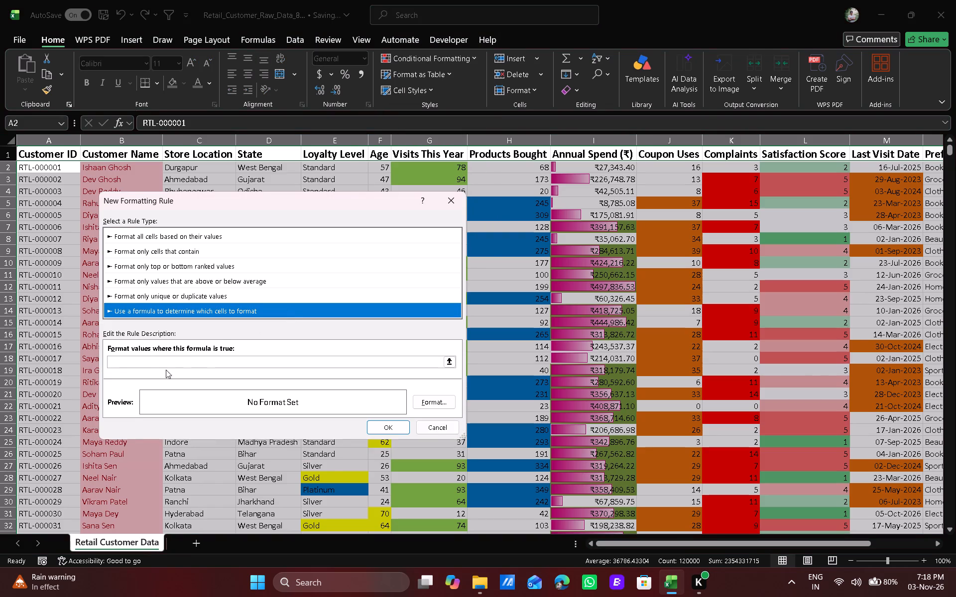
left_click(164, 363)
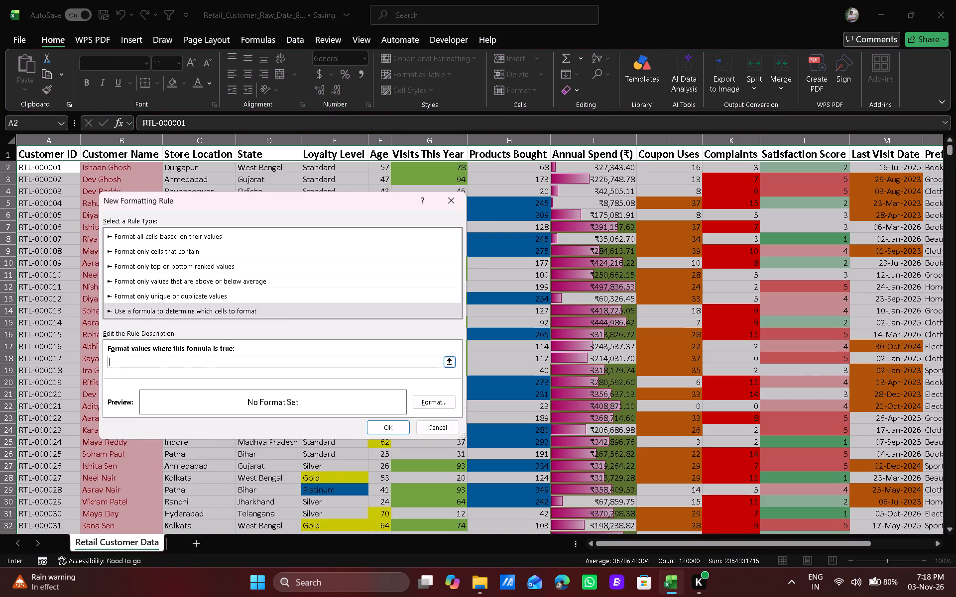
type("=AND")
key("shift+parenleft")
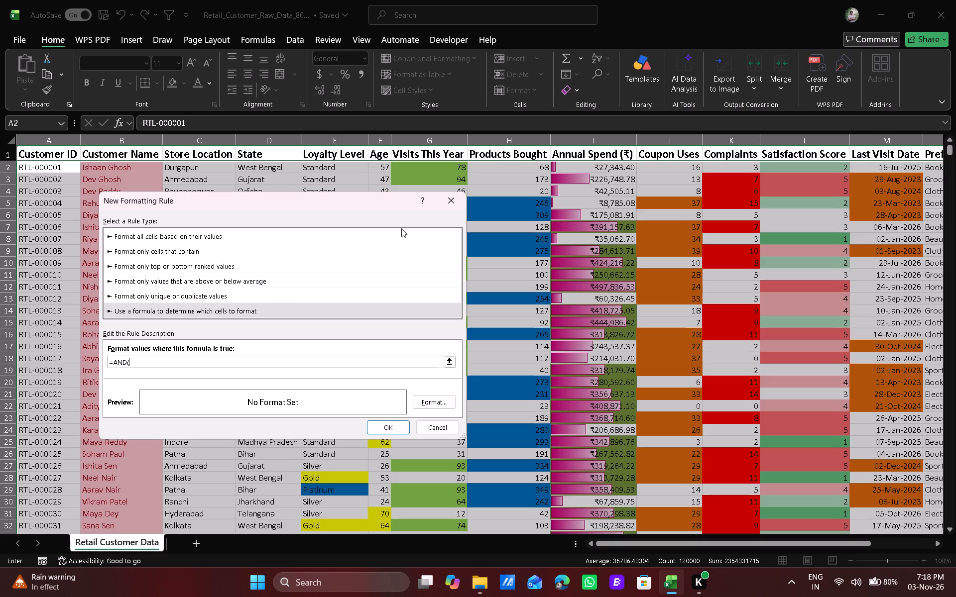
scroll(716, 275, "up", 3)
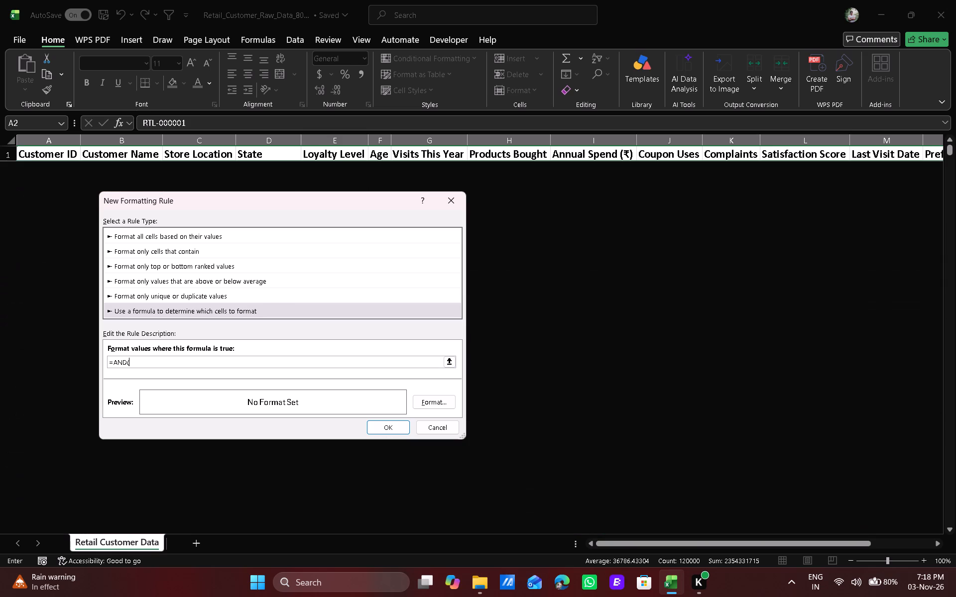
scroll(716, 275, "down", 2)
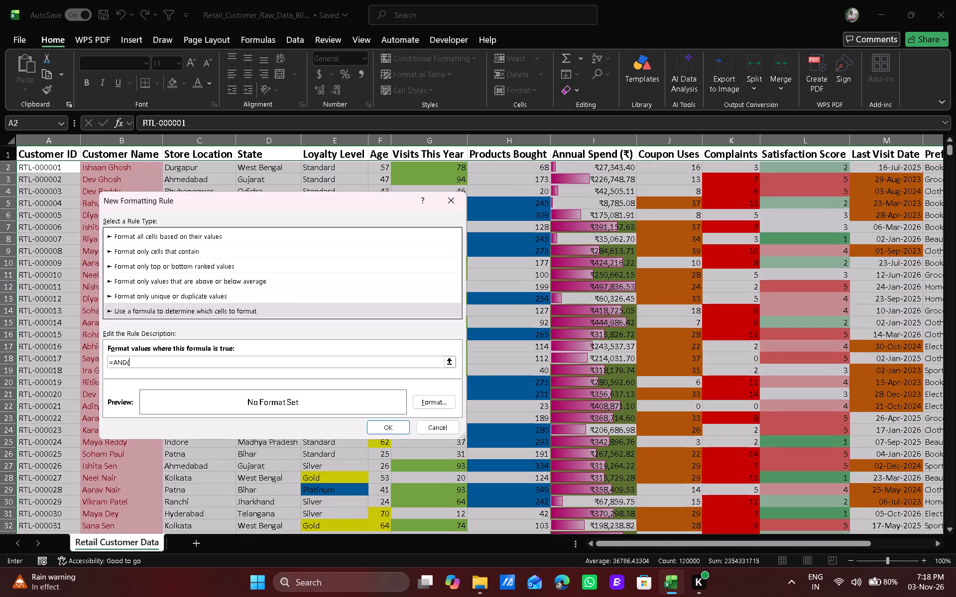
left_click(739, 166)
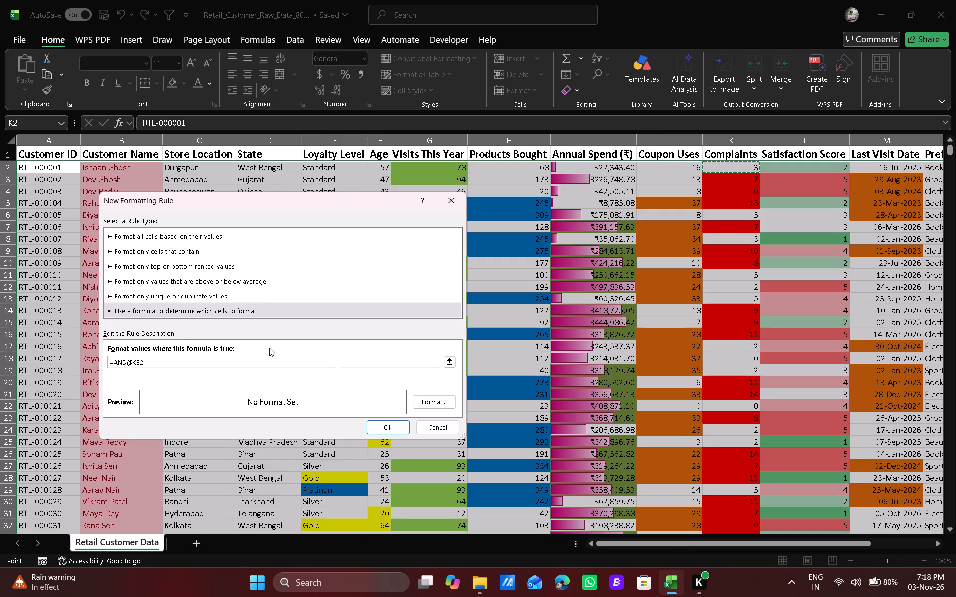
left_click(139, 361)
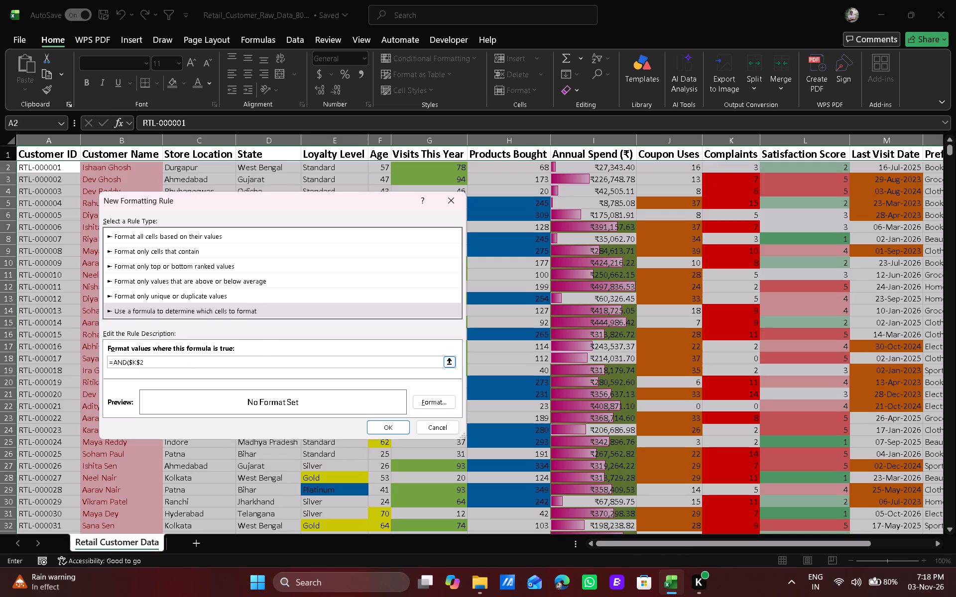
key("BackSpace")
left_click(141, 361)
key("period")
key("5")
key("BackSpace")
key("BackSpace")
key("shift+greater")
key("5")
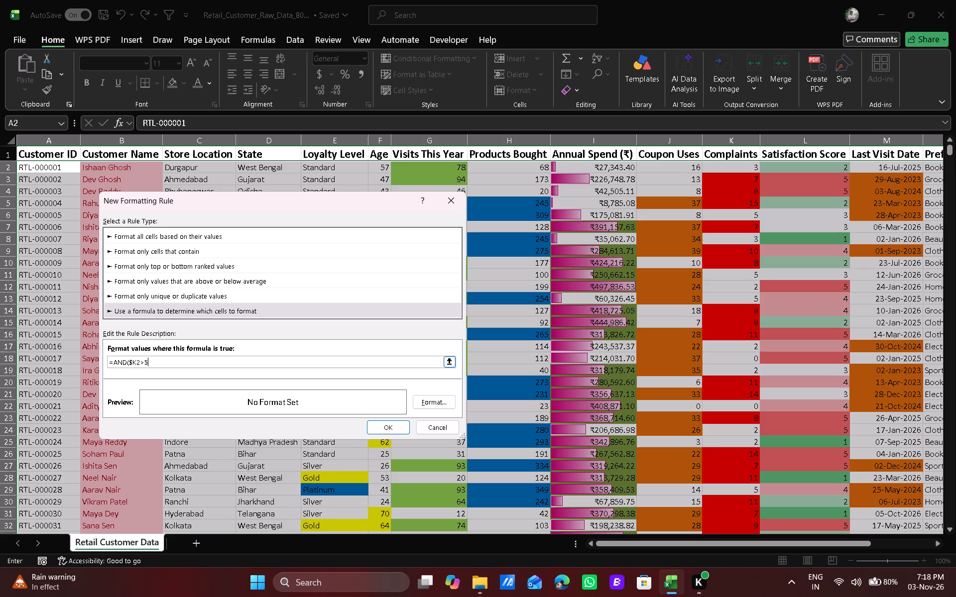
key("comma")
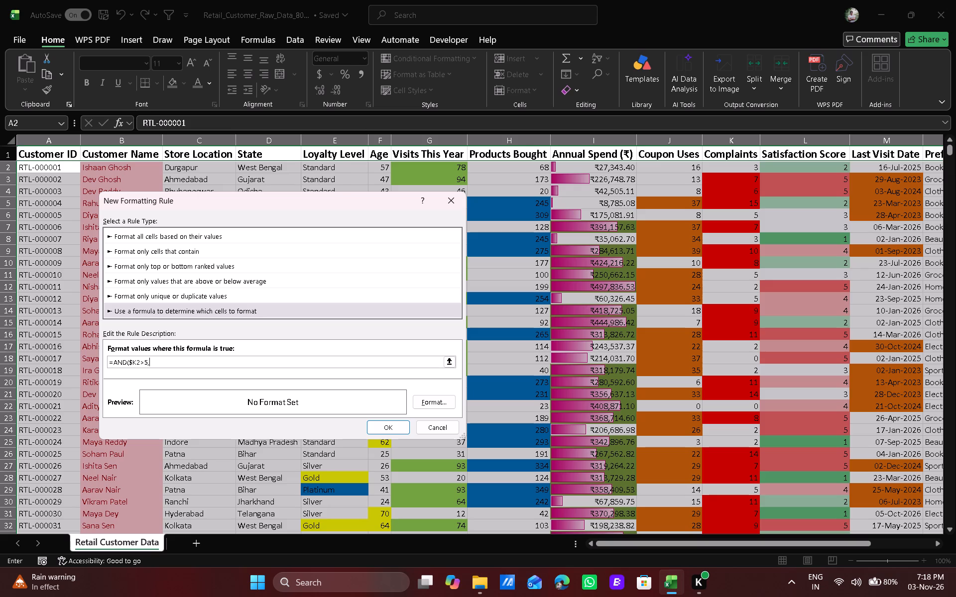
Add the Satisfaction Score condition $L2<3 as the second test and close the AND formula.
left_click(804, 168)
left_click(159, 362)
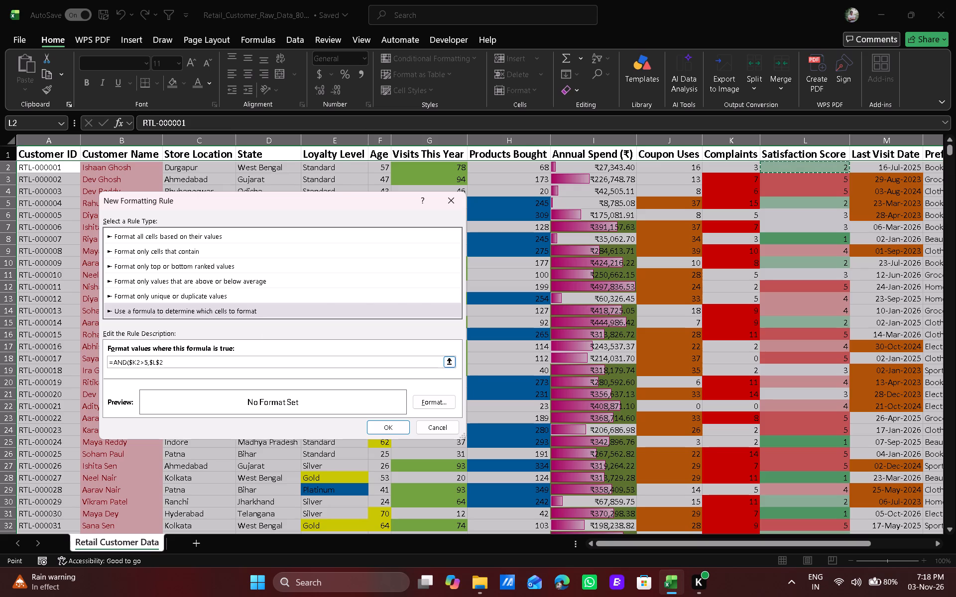
key("BackSpace")
left_click(176, 362)
key("shift+less")
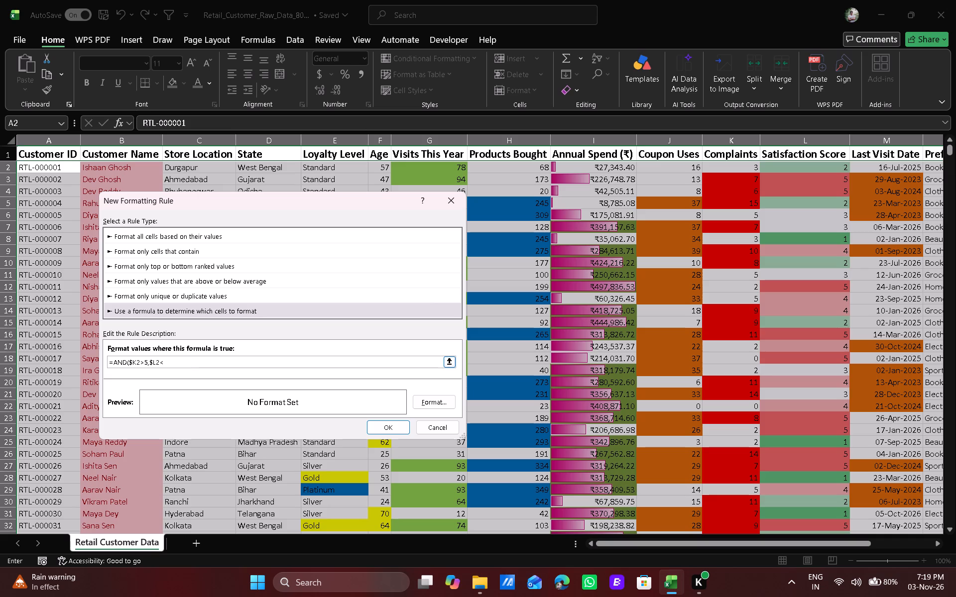
key("3")
key("shift+parenright")
Set the rule's fill to aqua blue and apply it to the data rows.
left_click(430, 405)
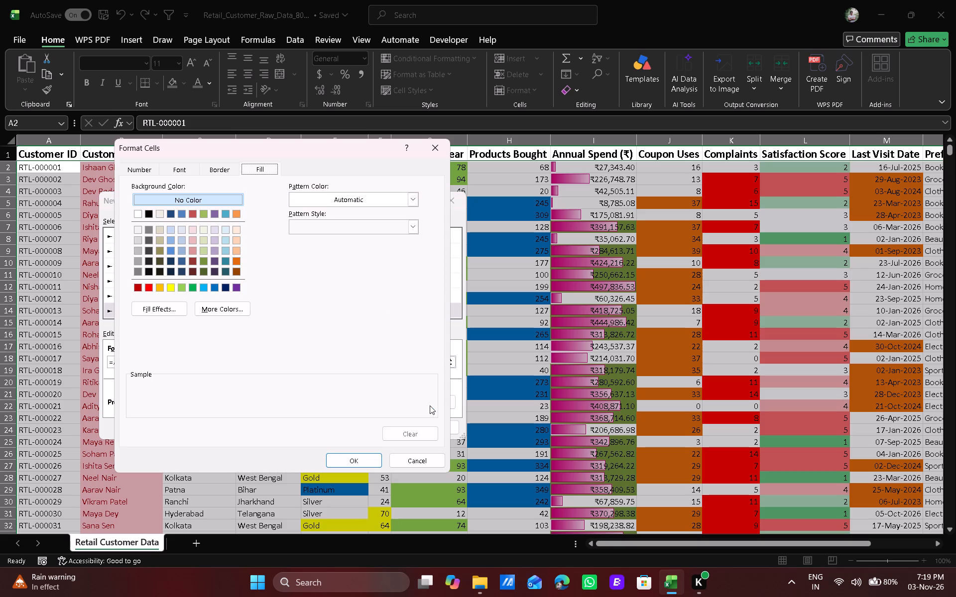
left_click(227, 212)
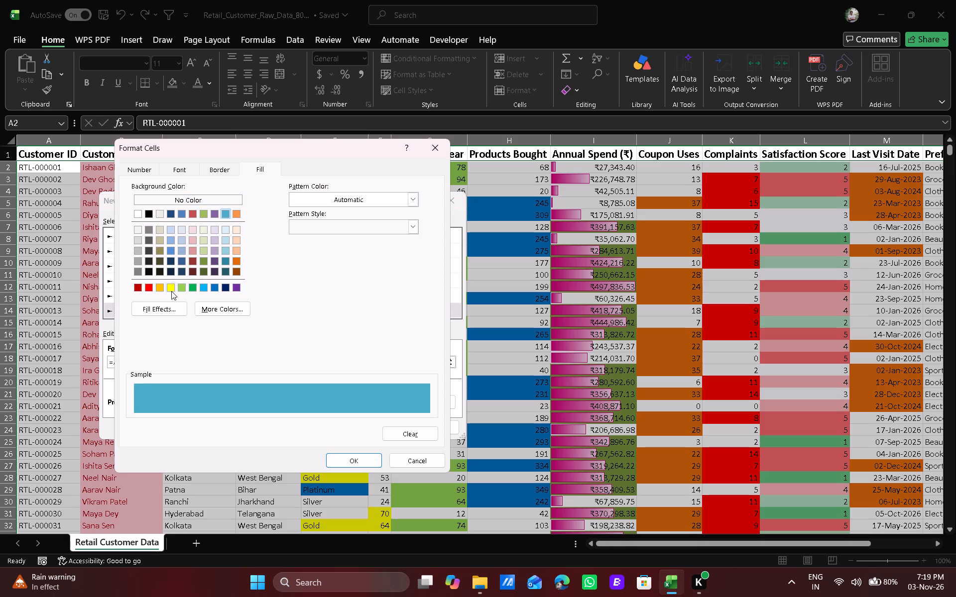
left_click(357, 463)
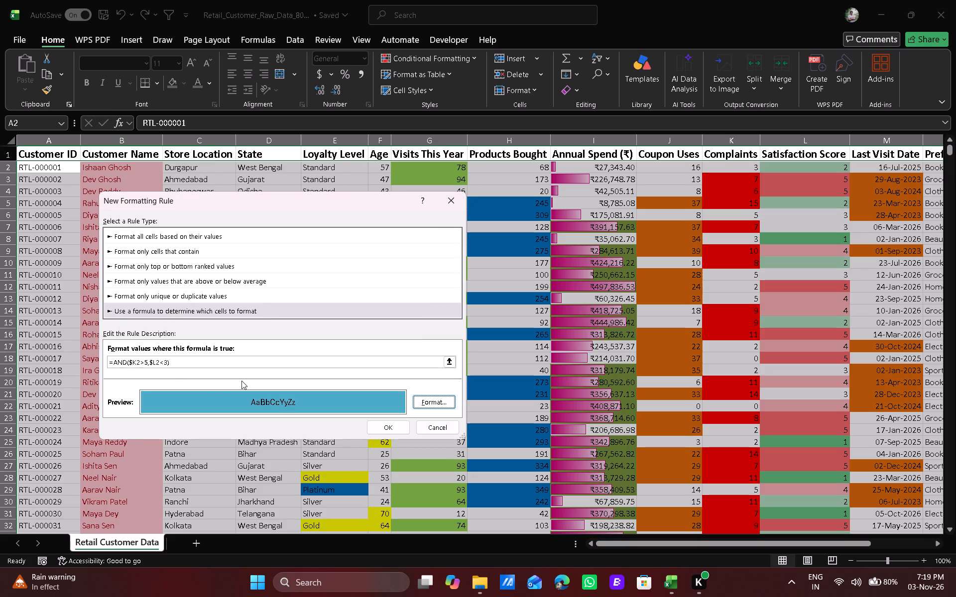
left_click(393, 423)
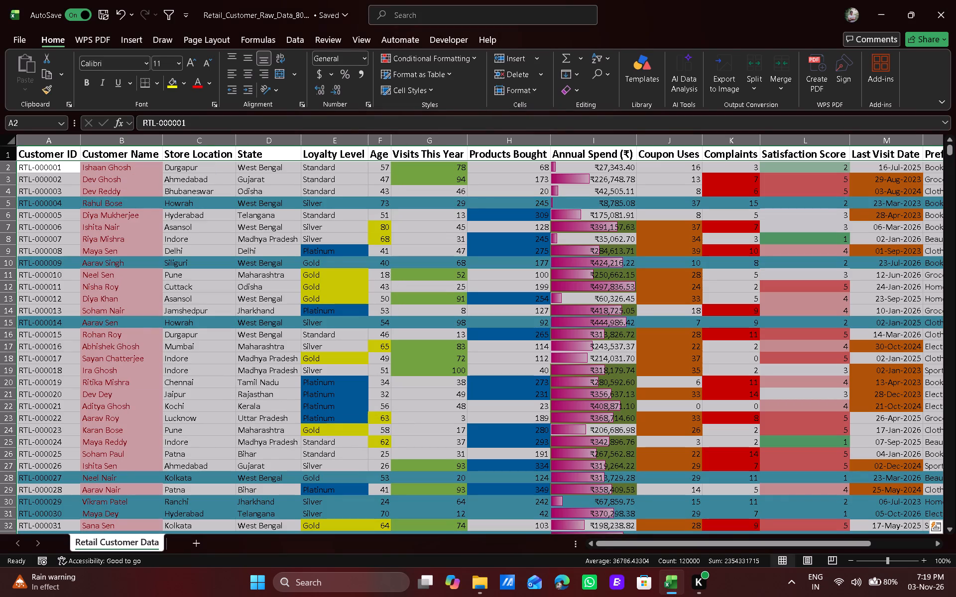
Examine the row highlights for many complaints and low satisfaction across all columns, through Customer Status.
left_click(226, 354)
scroll(409, 334, "down", 2)
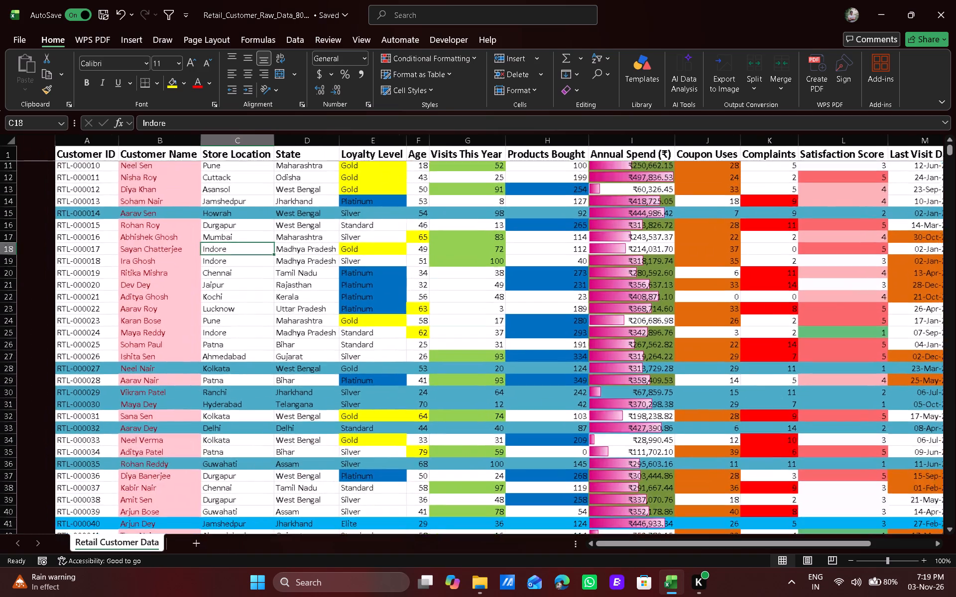
scroll(409, 334, "down", 1)
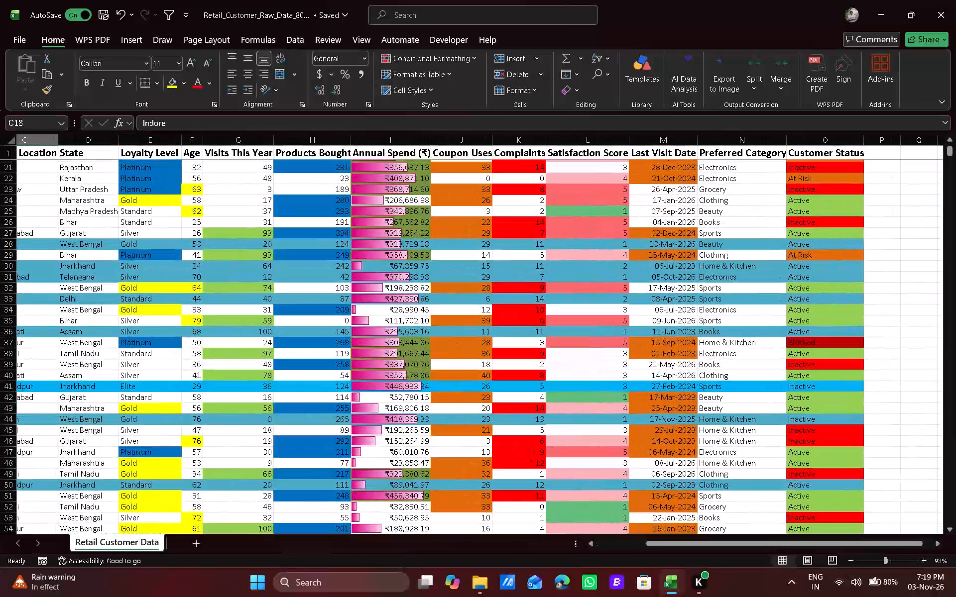
scroll(409, 334, "right", 1)
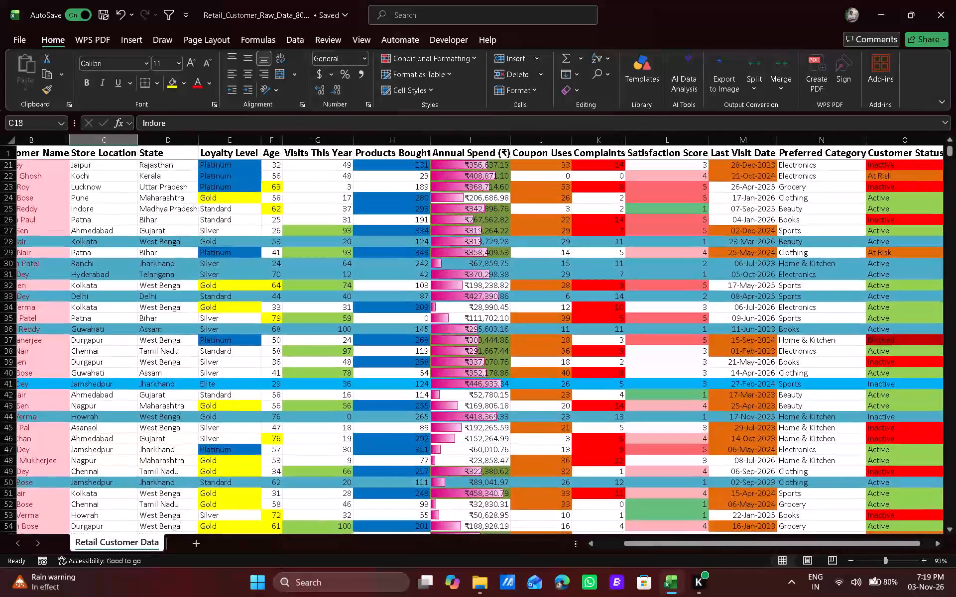
scroll(409, 334, "right", 2)
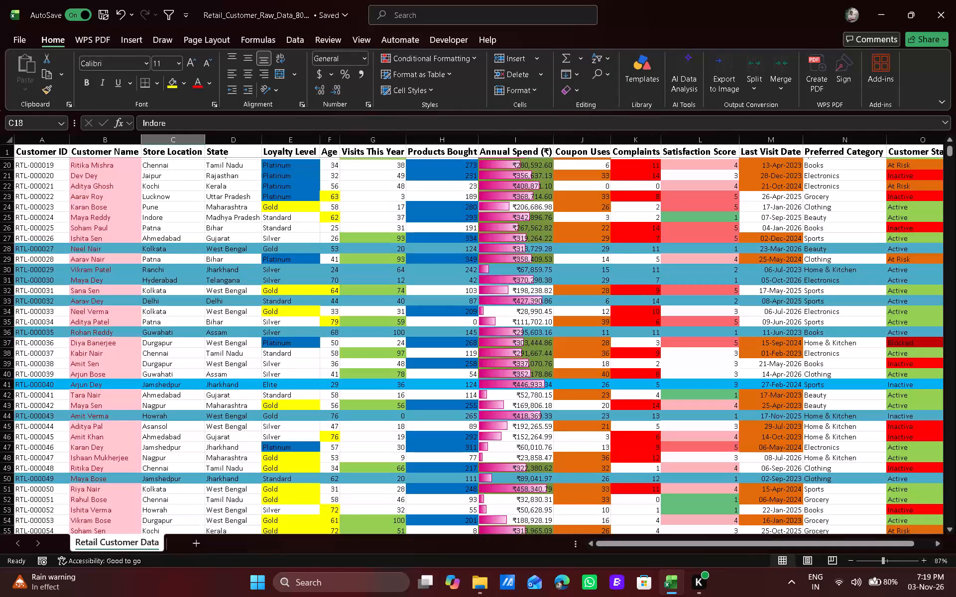
Examine the conditional formatting and whole-row highlights down the customer records, from the first rows to about row 1690.
scroll(207, 352, "right", 1)
scroll(207, 352, "up", 1)
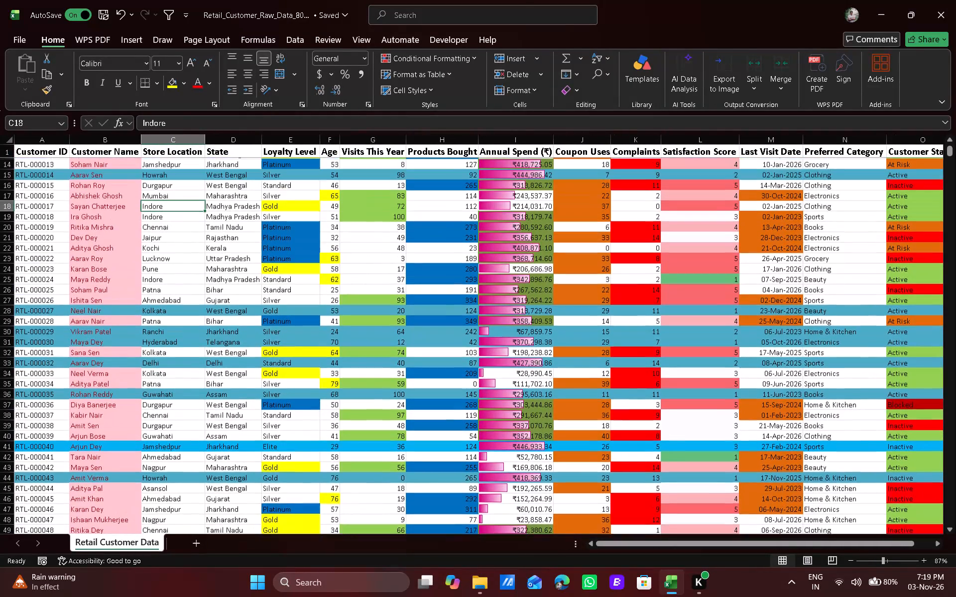
scroll(207, 352, "down", 4)
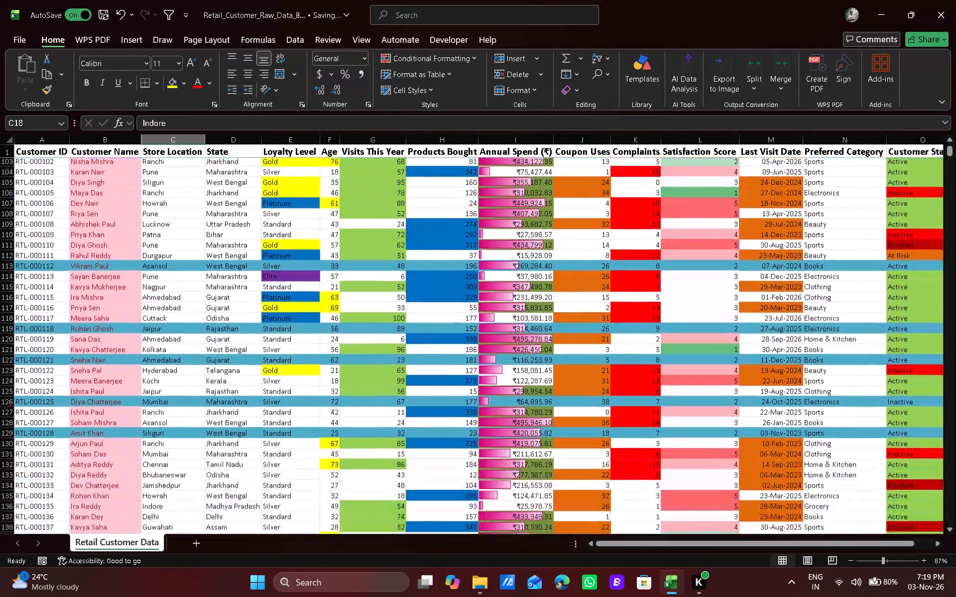
scroll(207, 352, "down", 1)
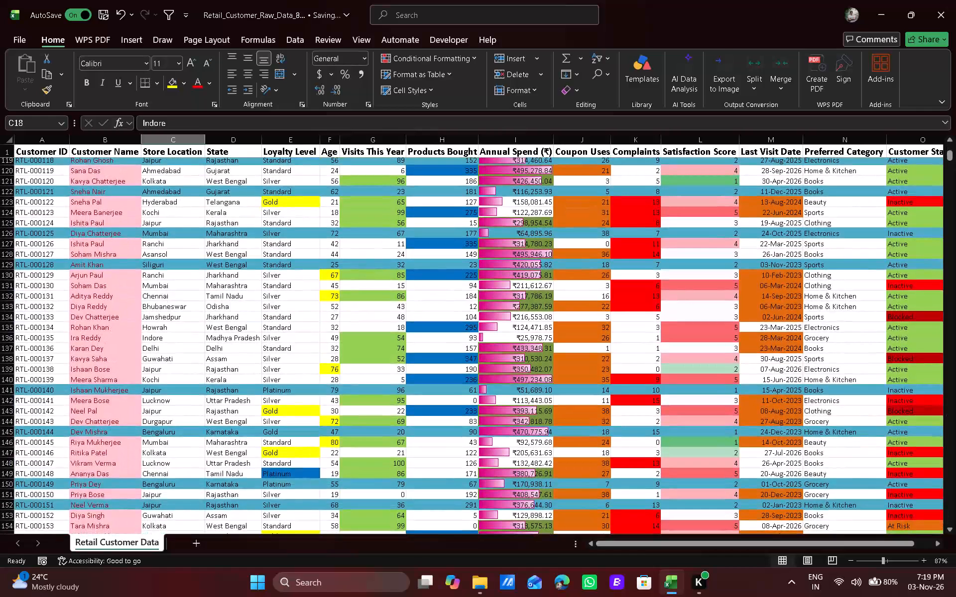
scroll(207, 352, "down", 4)
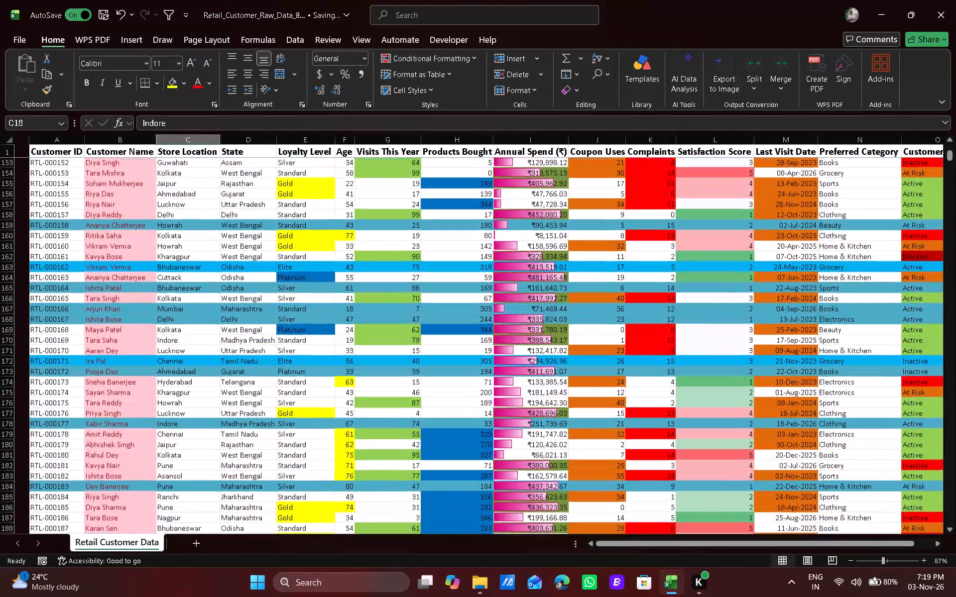
scroll(207, 352, "down", 4)
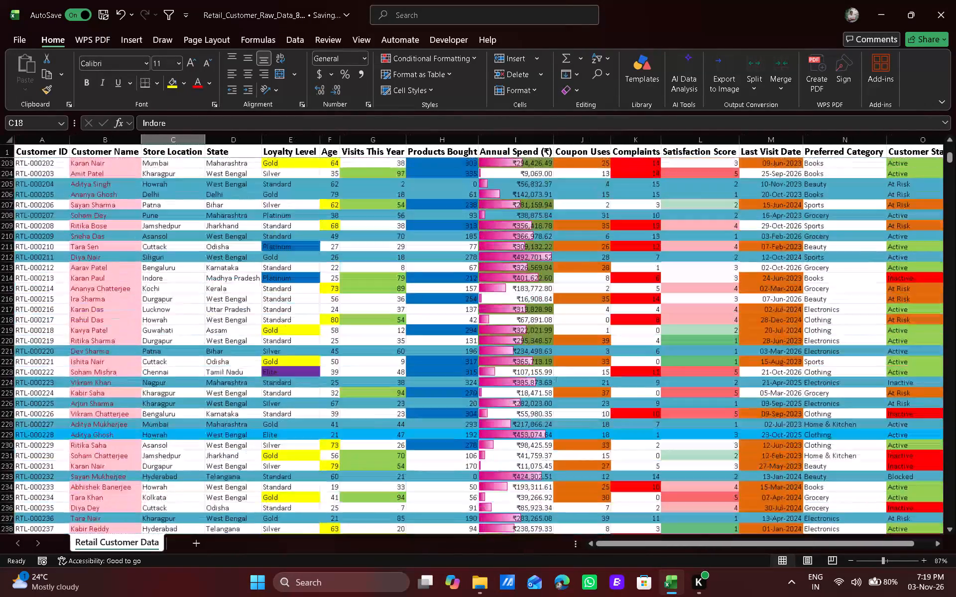
scroll(207, 352, "down", 8)
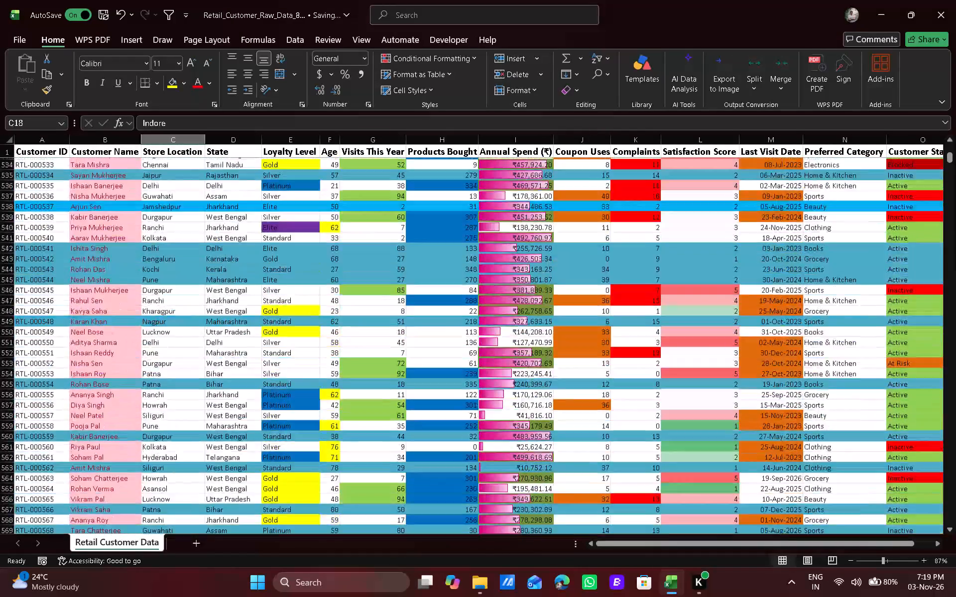
scroll(207, 352, "down", 7)
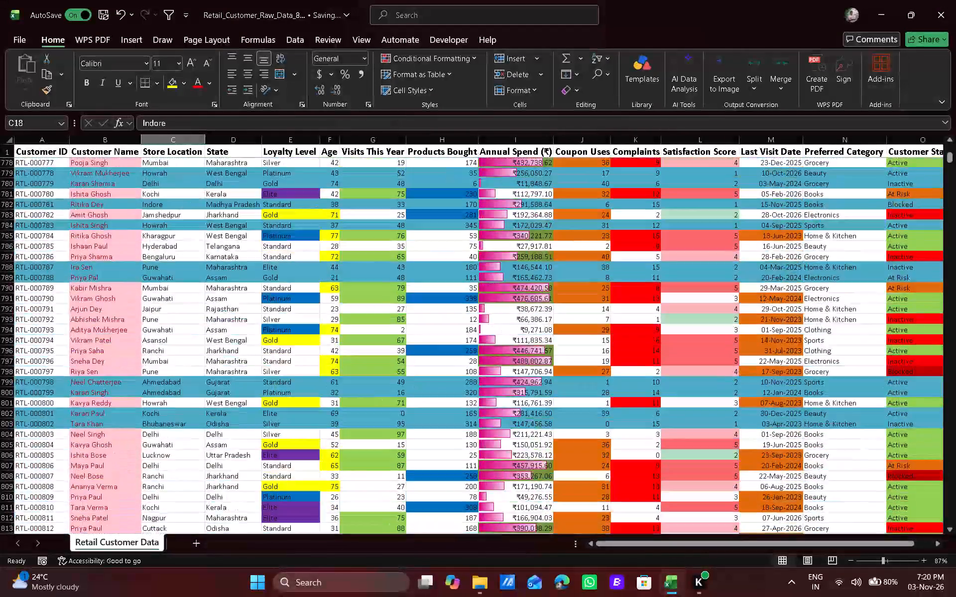
scroll(207, 352, "down", 4)
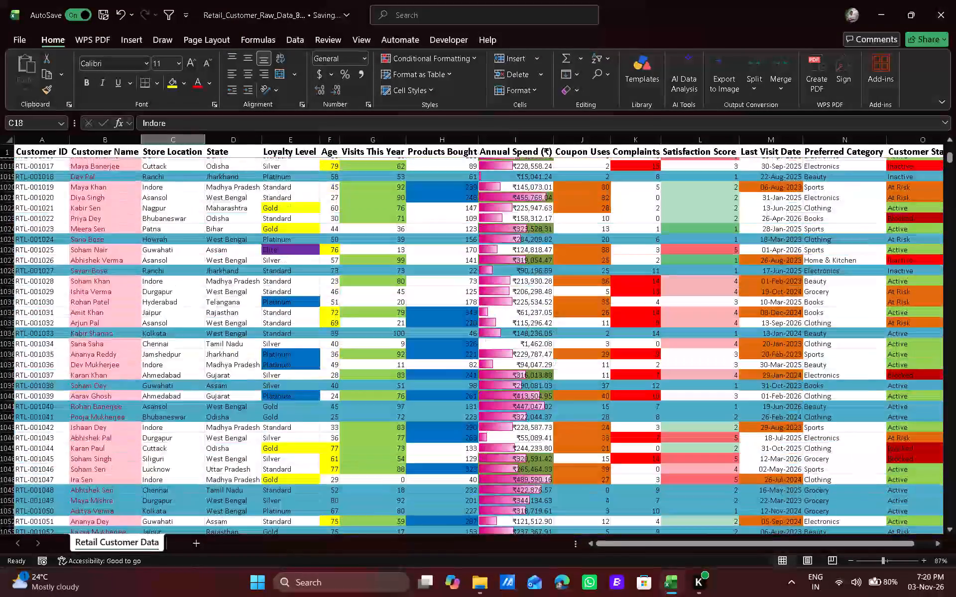
scroll(207, 352, "down", 13)
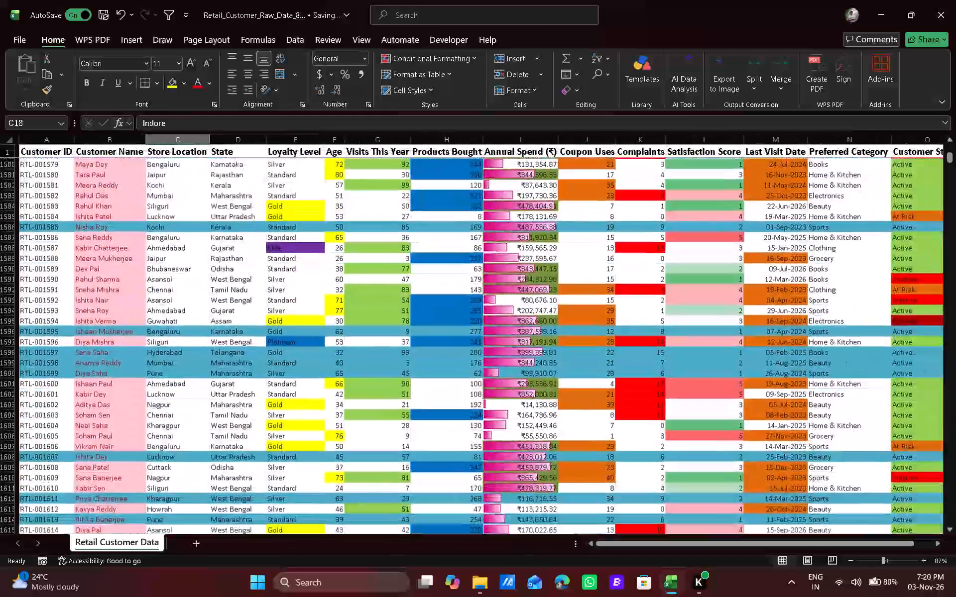
scroll(207, 352, "down", 3)
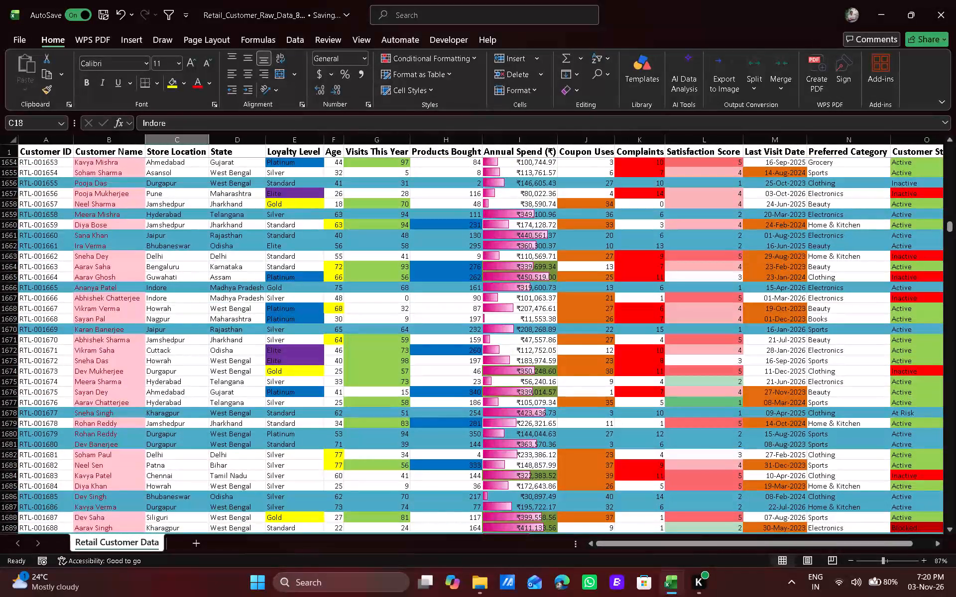
left_click(717, 252)
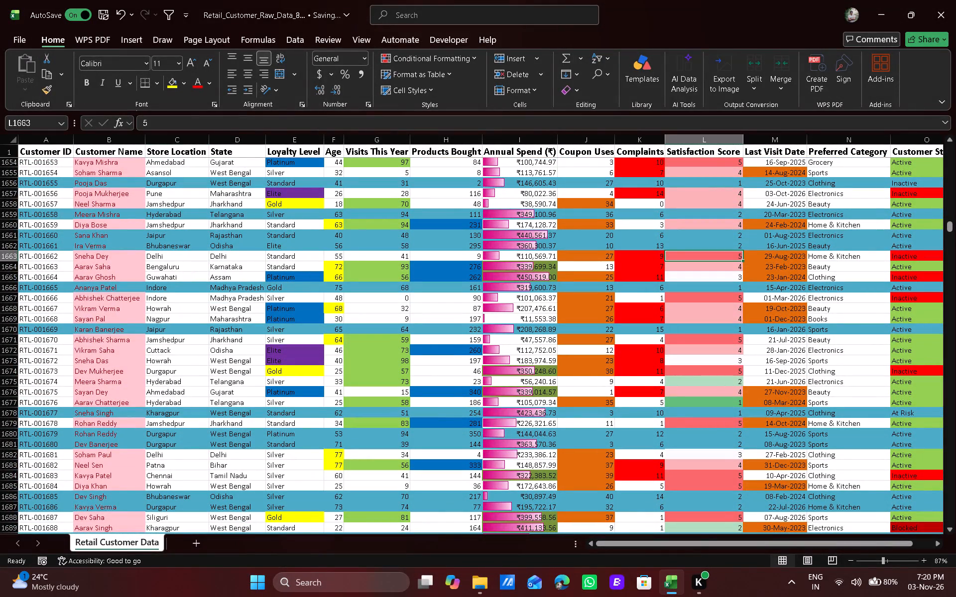
left_click(897, 251)
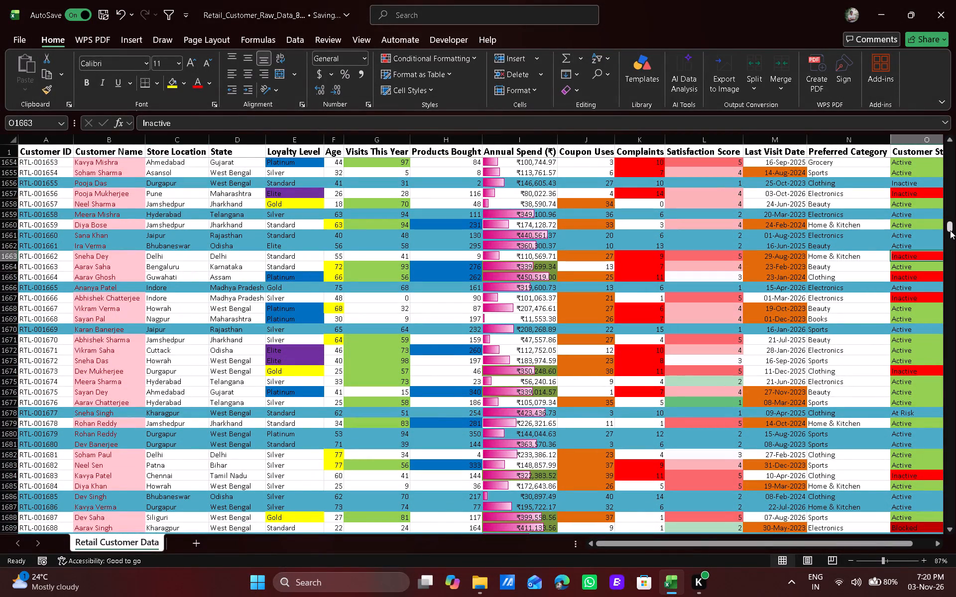
Examine the row highlights and column formatting deep in the data, around rows 6500 to 7200.
left_click(950, 229)
left_click_drag(950, 229, 953, 491)
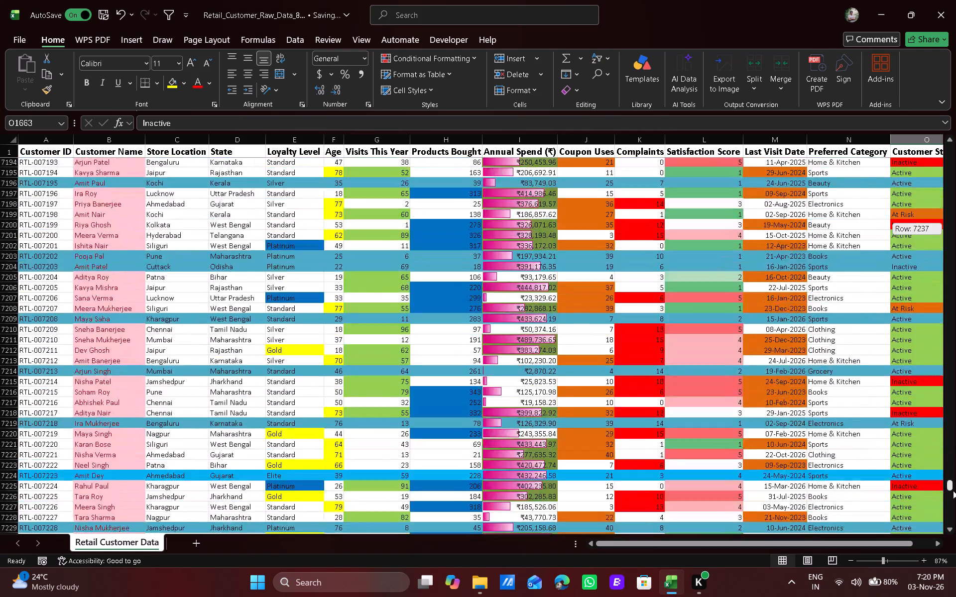
left_click_drag(953, 491, 945, 451)
scroll(518, 436, "down", 4)
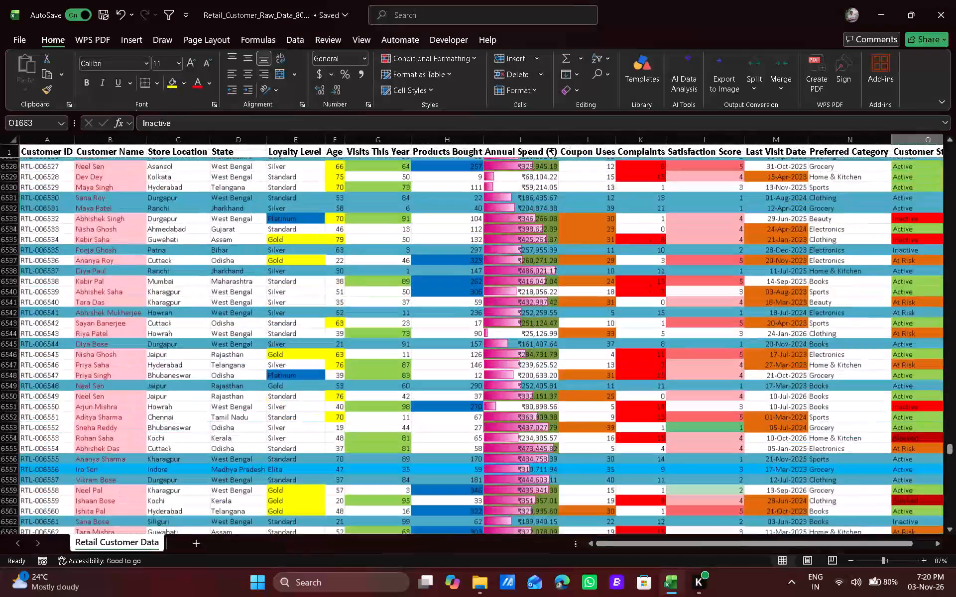
scroll(518, 436, "down", 8)
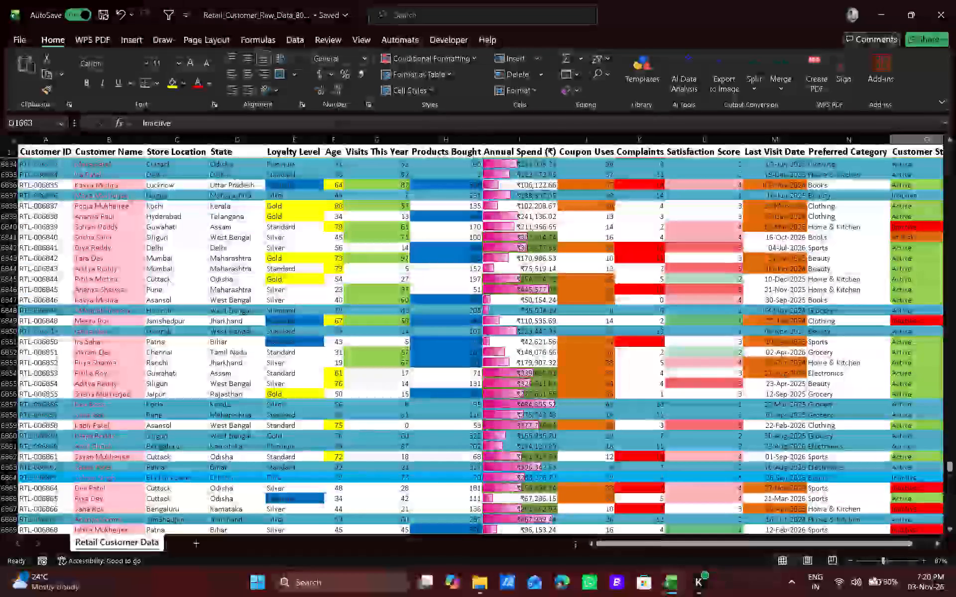
double_click(530, 453)
left_click(605, 417)
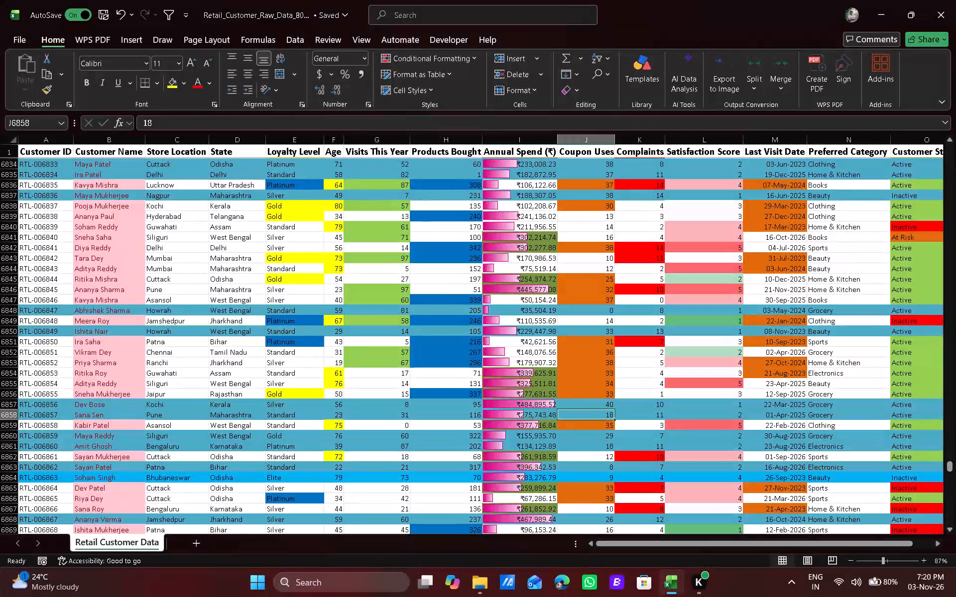
left_click(296, 318)
left_click(203, 239)
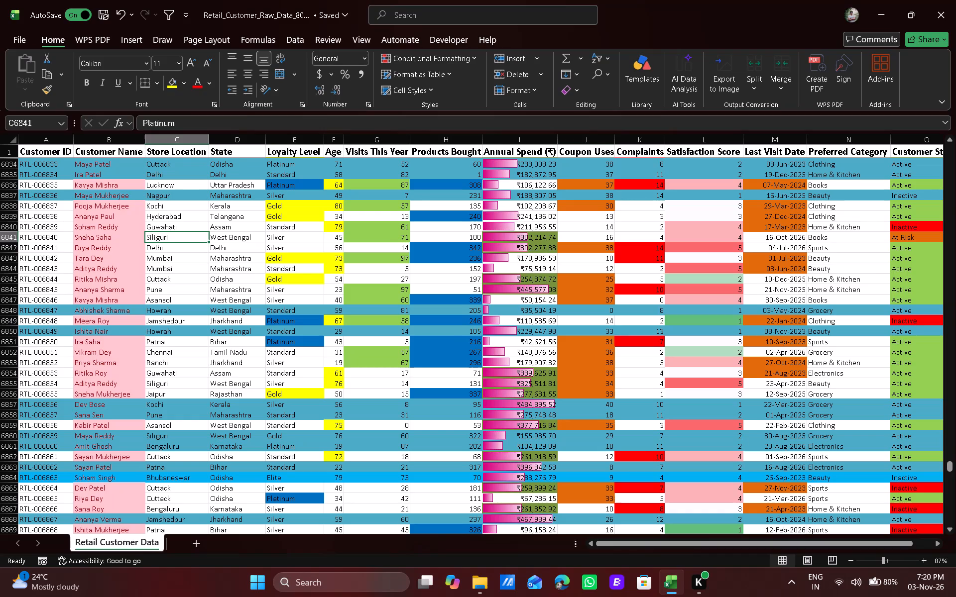
left_click(159, 164)
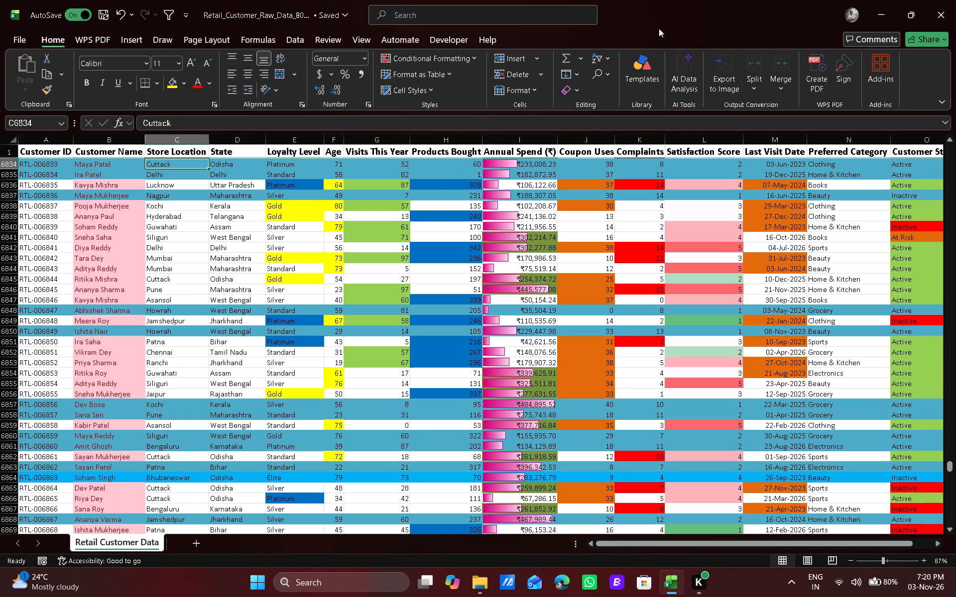